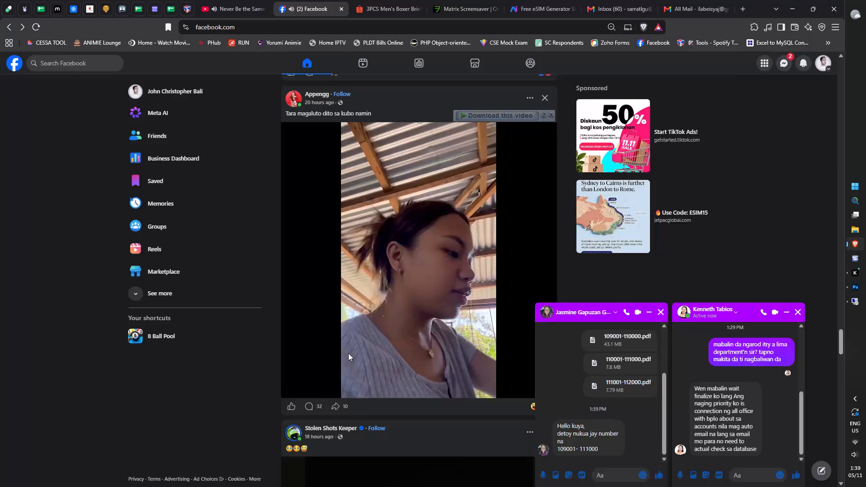
Open the JASMINE folder from the desktop and check its ticket files against the number range requested in the Facebook chat.
{"action": "key", "text": "super+d"}
{"action": "double_click", "coordinate": [13, 253]}
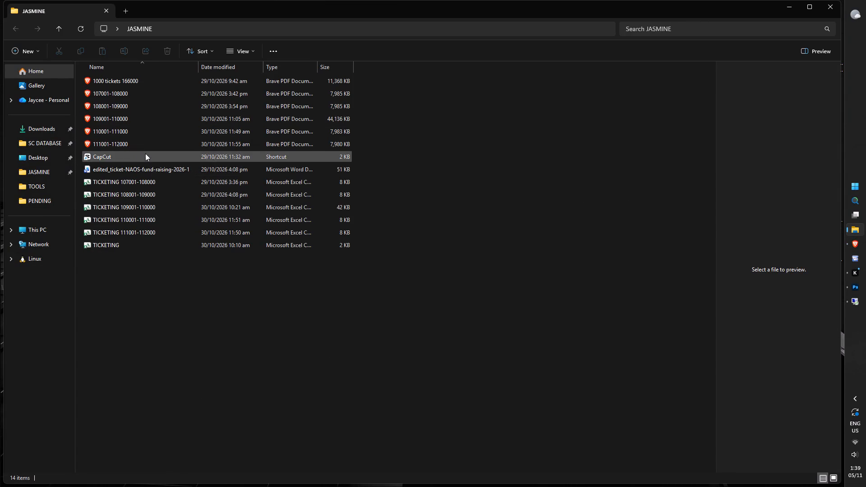
{"action": "key", "text": "alt+Tab"}
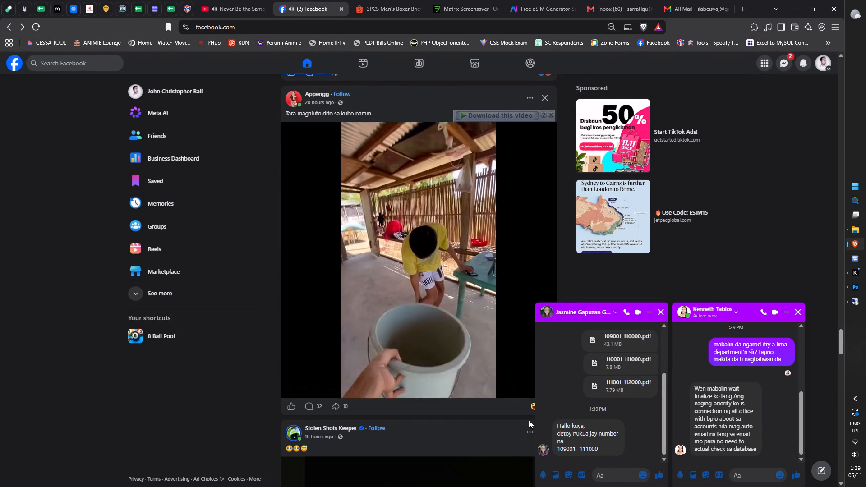
{"action": "key", "text": "alt+Tab"}
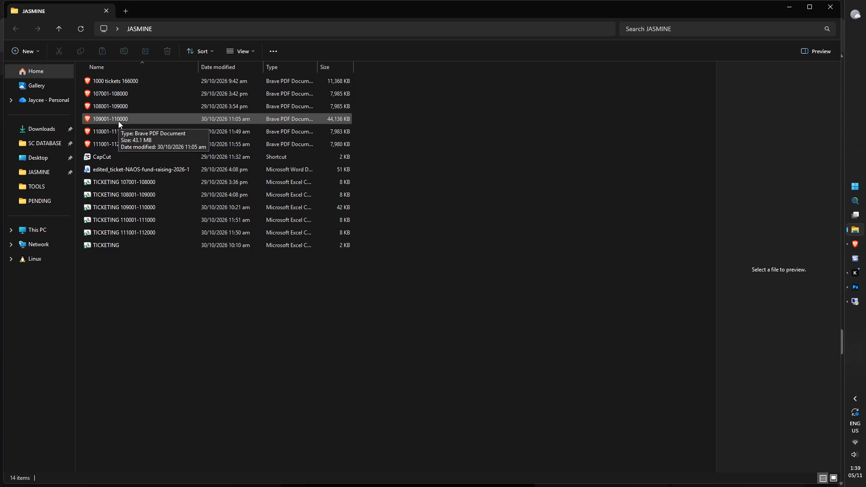
{"action": "key", "text": "alt+Tab"}
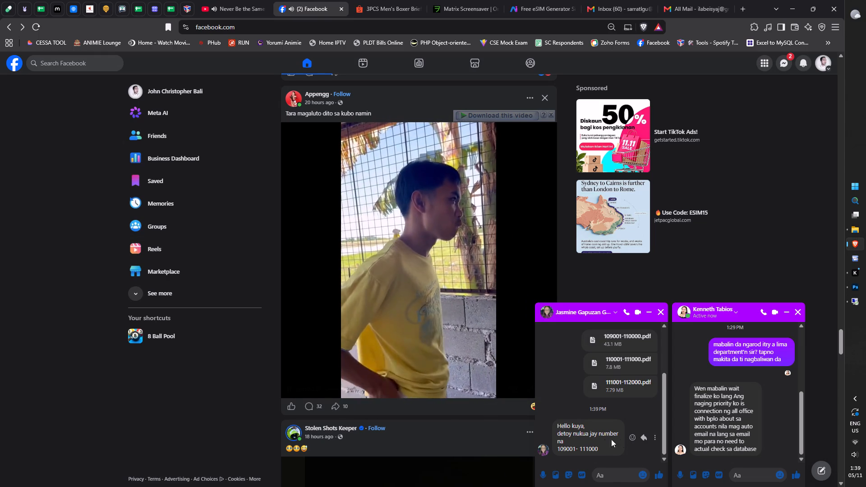
{"action": "key", "text": "alt+Tab"}
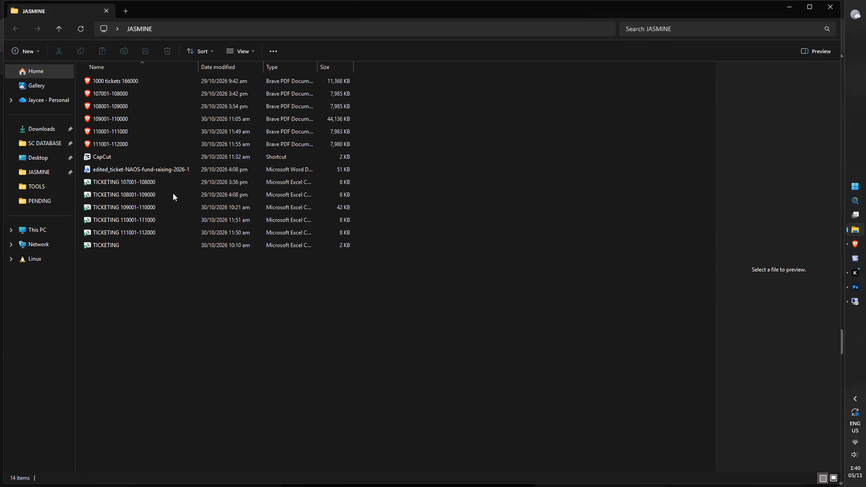
{"action": "left_click", "coordinate": [136, 206]}
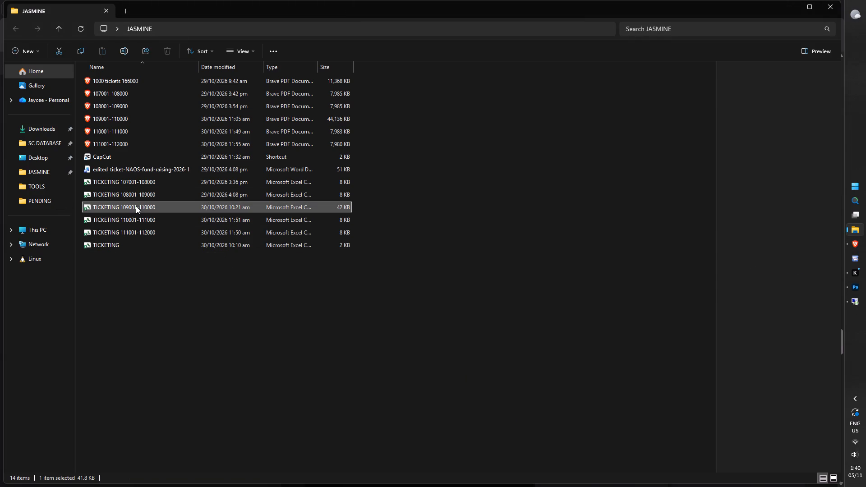
{"action": "left_click", "coordinate": [132, 196]}
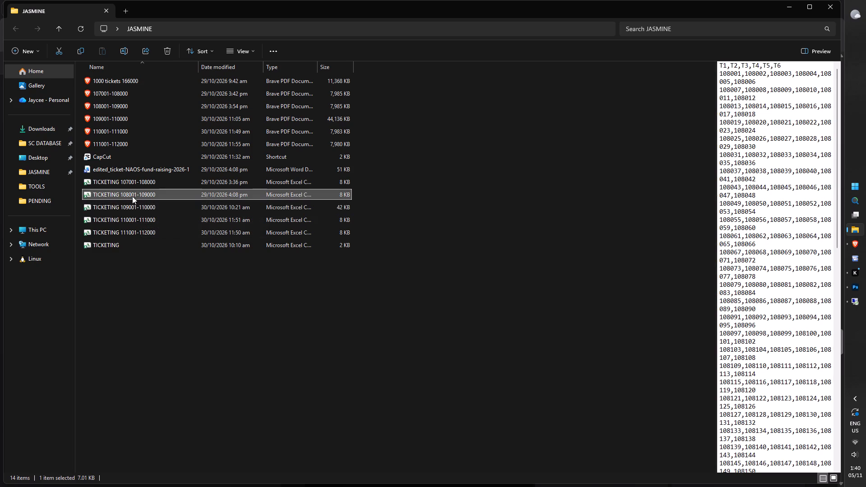
{"action": "double_click", "coordinate": [160, 195]}
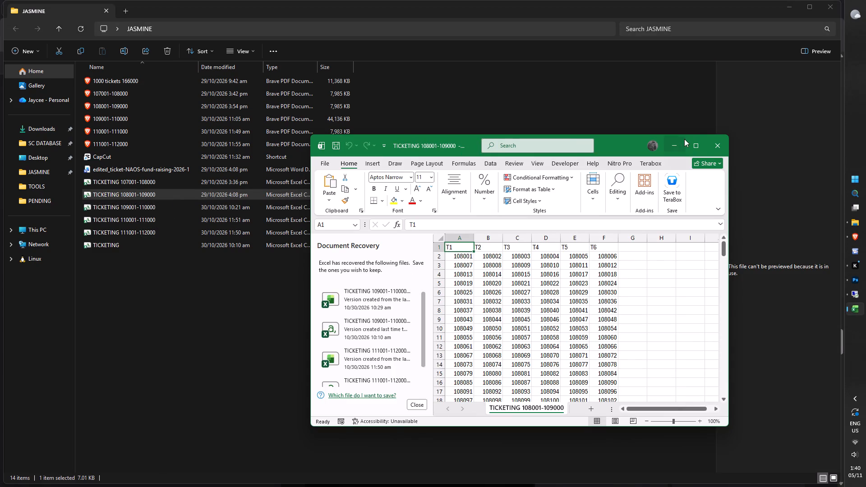
{"action": "left_click", "coordinate": [695, 146]}
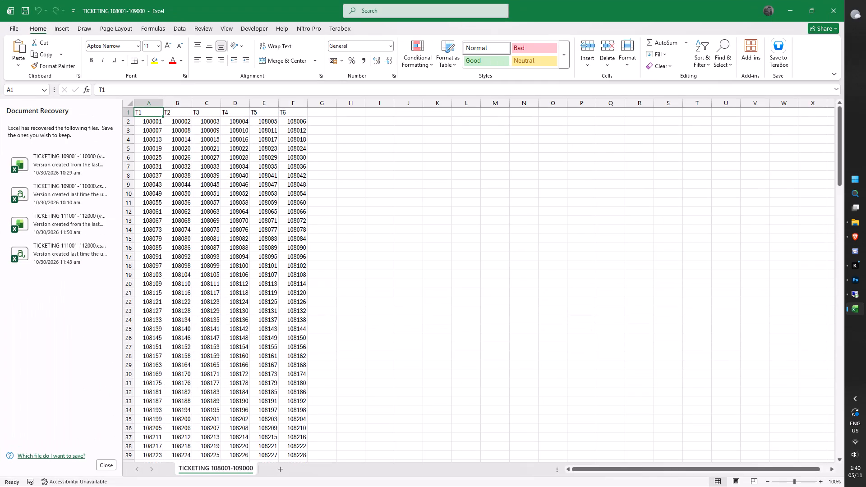
Select entire columns A through F, headed T1 to T6, and bring up the commands for them.
{"action": "left_click_drag", "start_coordinate": [147, 112], "coordinate": [148, 112]}
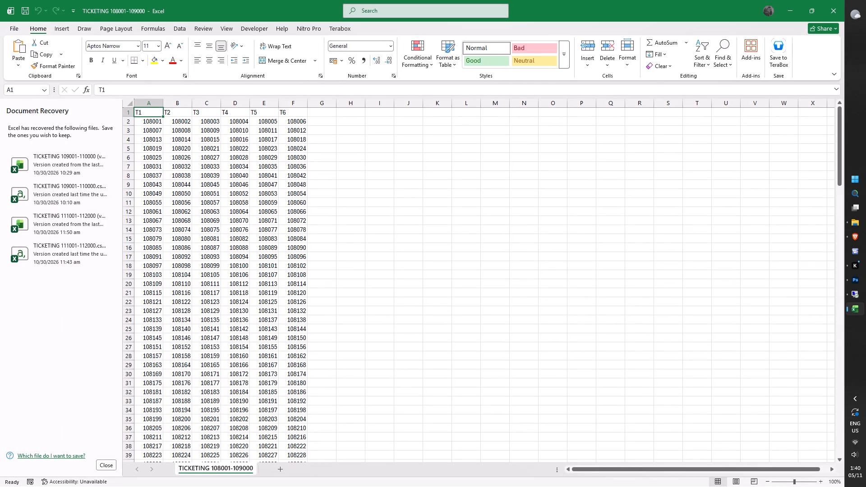
{"action": "left_click_drag", "start_coordinate": [148, 112], "coordinate": [290, 113]}
{"action": "left_click_drag", "start_coordinate": [294, 101], "coordinate": [150, 106]}
{"action": "right_click", "coordinate": [149, 106]}
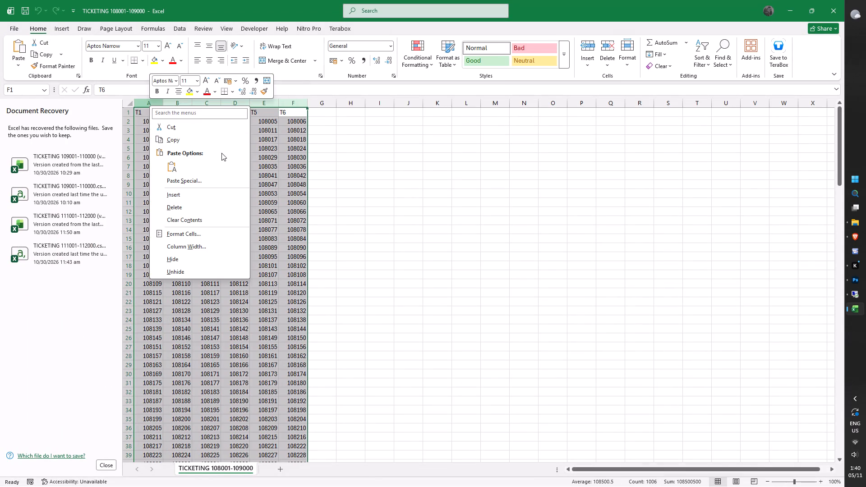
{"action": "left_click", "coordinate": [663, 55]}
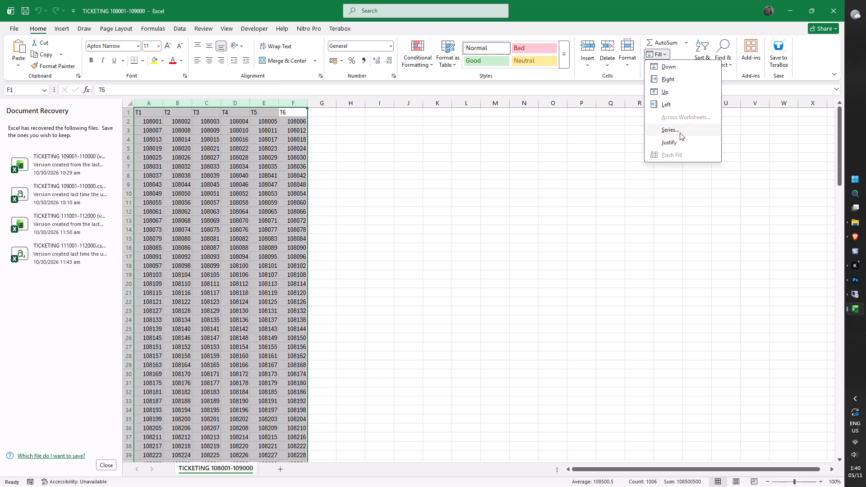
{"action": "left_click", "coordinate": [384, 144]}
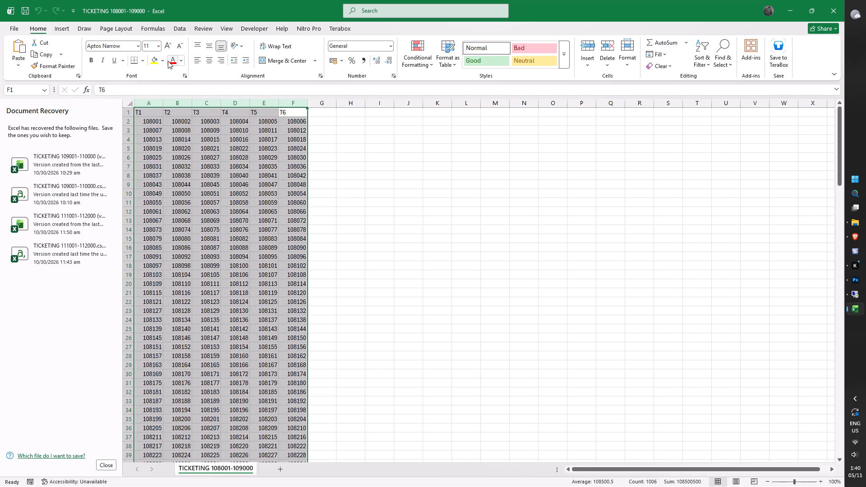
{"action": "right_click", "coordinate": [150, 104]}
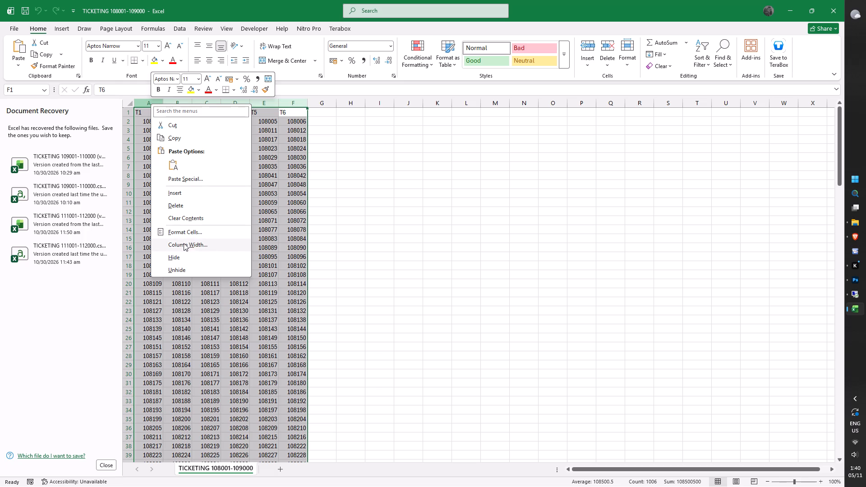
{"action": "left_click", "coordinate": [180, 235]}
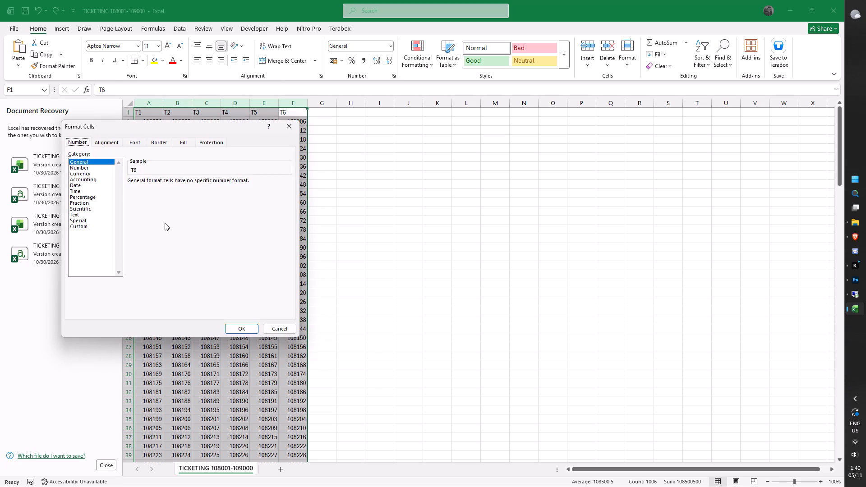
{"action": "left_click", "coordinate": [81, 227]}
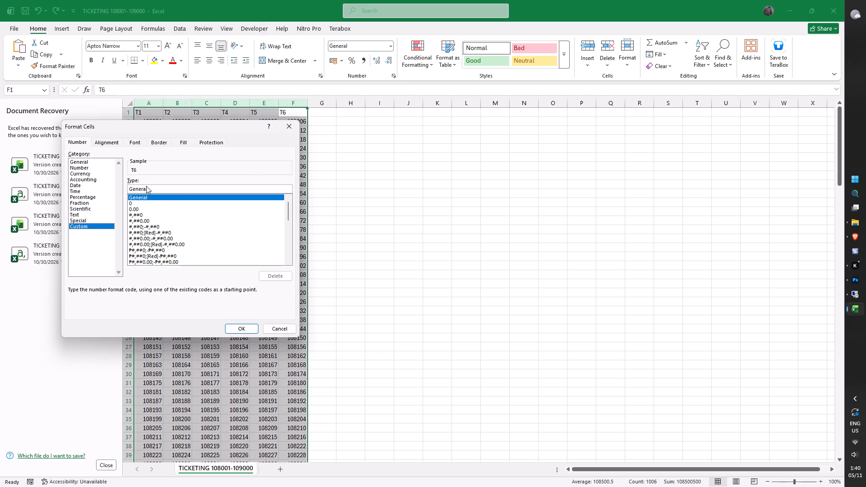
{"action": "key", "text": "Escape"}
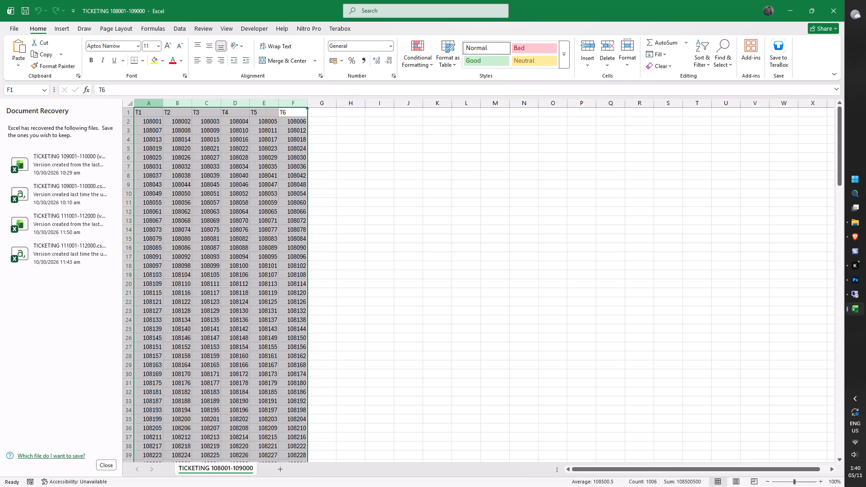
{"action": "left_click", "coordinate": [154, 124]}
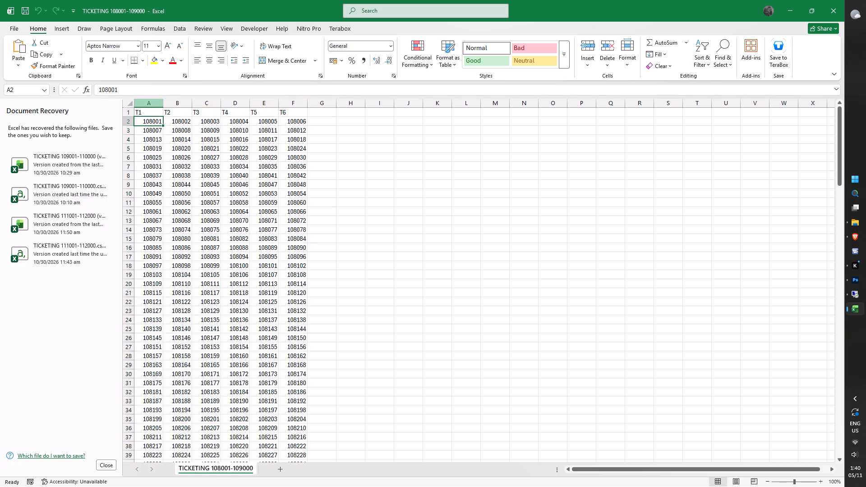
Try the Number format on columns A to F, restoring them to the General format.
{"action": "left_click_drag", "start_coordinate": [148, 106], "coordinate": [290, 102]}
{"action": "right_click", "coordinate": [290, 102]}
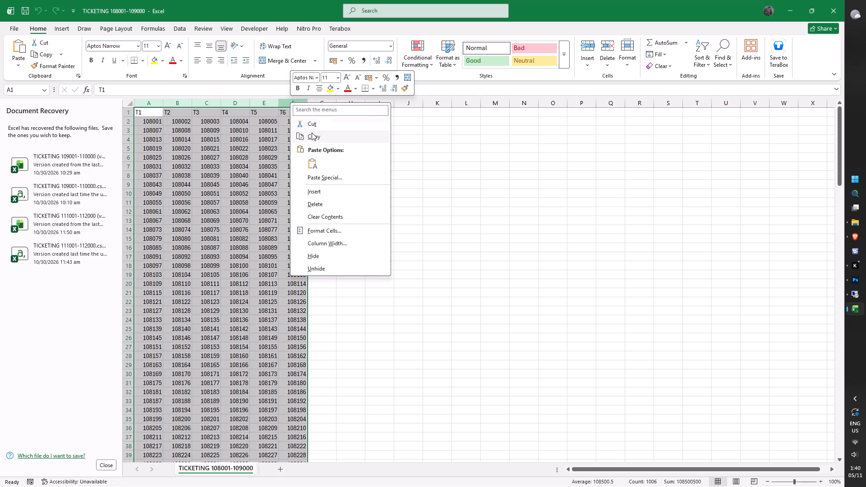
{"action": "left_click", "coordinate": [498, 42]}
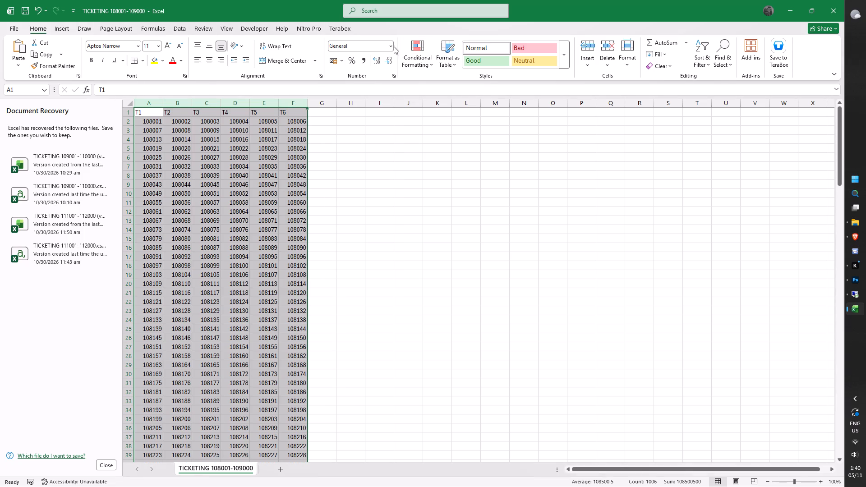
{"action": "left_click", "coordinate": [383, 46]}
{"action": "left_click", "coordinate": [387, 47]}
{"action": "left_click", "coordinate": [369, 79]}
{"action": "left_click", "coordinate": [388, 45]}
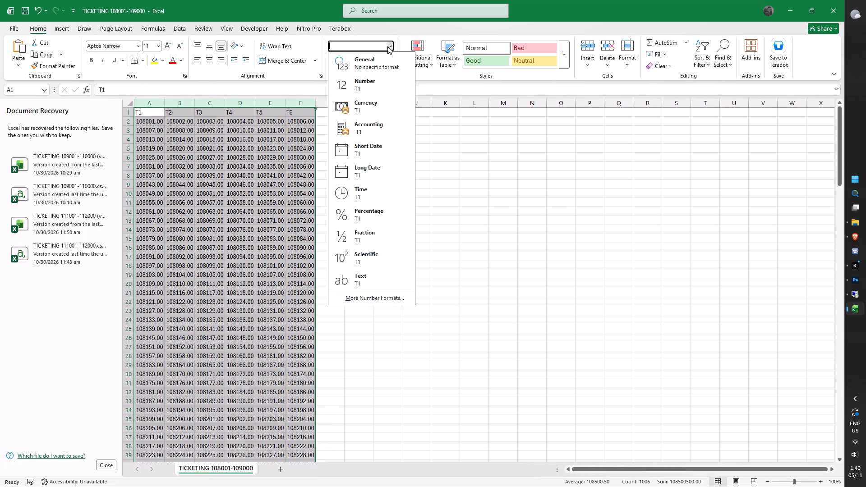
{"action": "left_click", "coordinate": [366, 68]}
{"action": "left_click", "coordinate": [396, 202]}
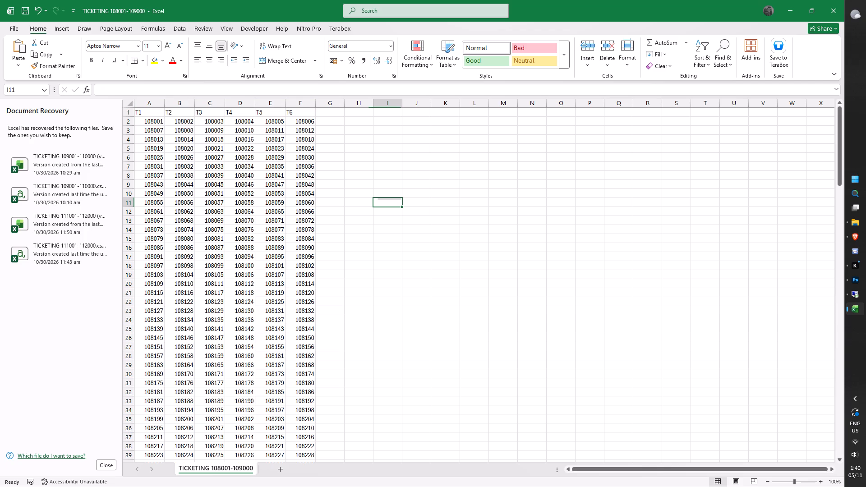
{"action": "left_click", "coordinate": [839, 15]}
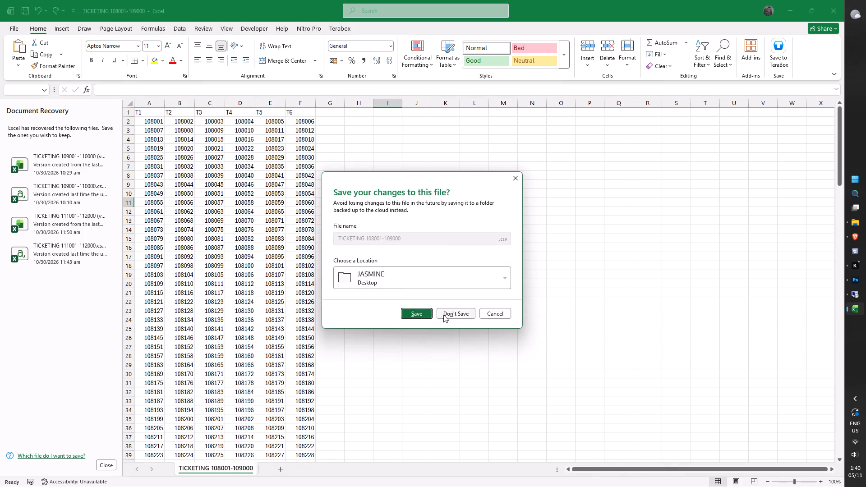
{"action": "left_click", "coordinate": [465, 310]}
{"action": "left_click", "coordinate": [235, 138]}
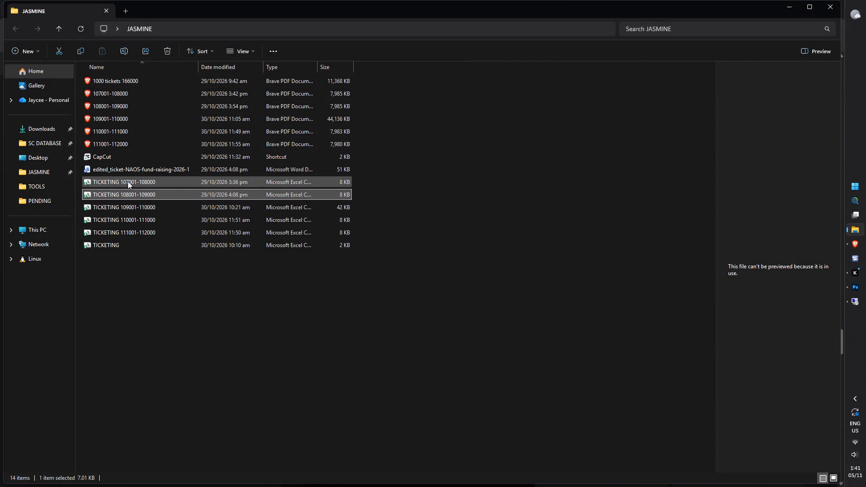
{"action": "left_click", "coordinate": [128, 181]}
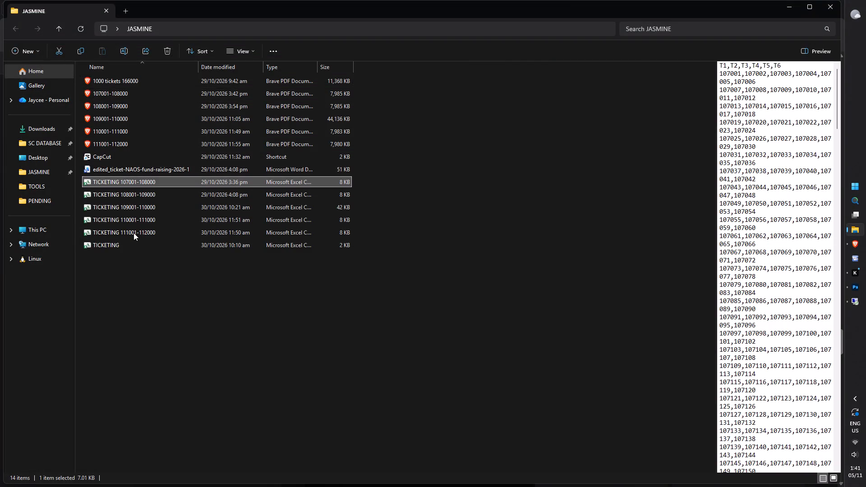
{"action": "double_click", "coordinate": [141, 231]}
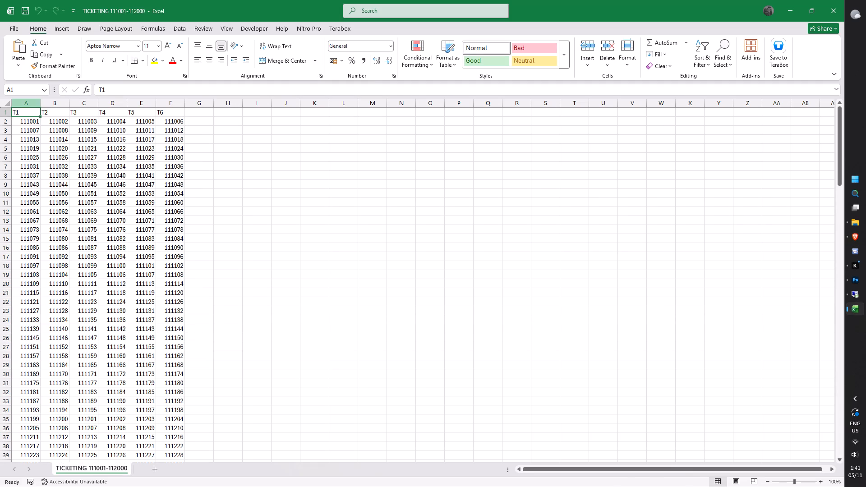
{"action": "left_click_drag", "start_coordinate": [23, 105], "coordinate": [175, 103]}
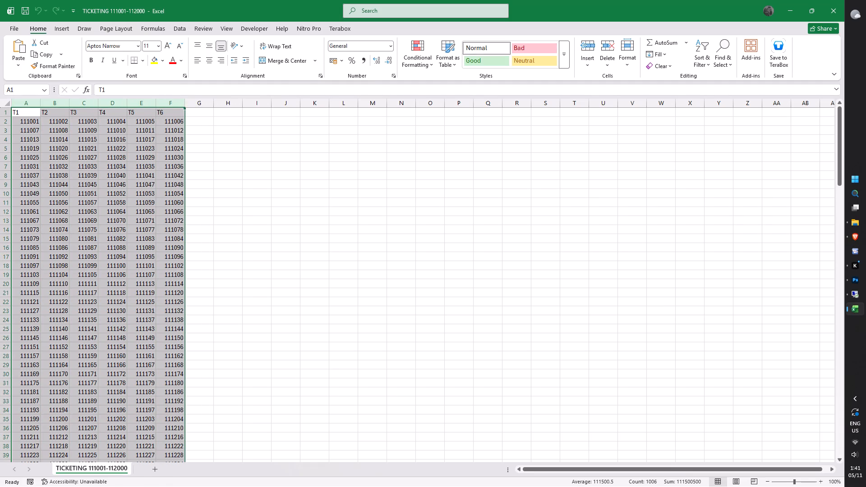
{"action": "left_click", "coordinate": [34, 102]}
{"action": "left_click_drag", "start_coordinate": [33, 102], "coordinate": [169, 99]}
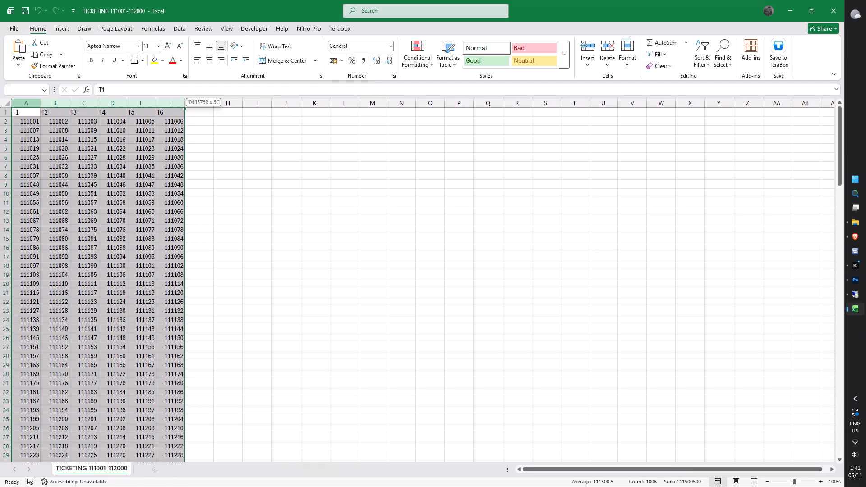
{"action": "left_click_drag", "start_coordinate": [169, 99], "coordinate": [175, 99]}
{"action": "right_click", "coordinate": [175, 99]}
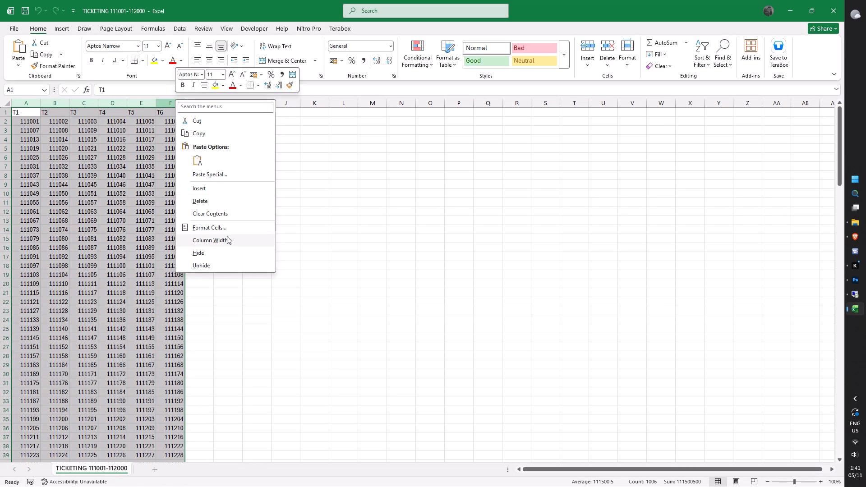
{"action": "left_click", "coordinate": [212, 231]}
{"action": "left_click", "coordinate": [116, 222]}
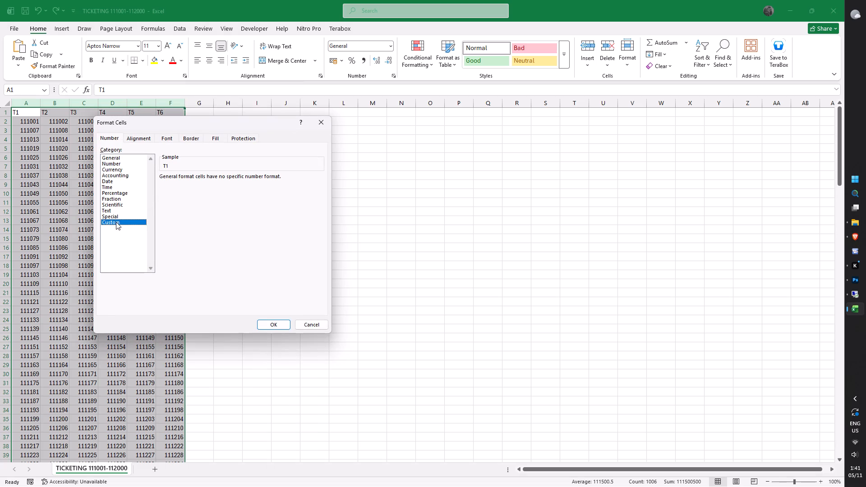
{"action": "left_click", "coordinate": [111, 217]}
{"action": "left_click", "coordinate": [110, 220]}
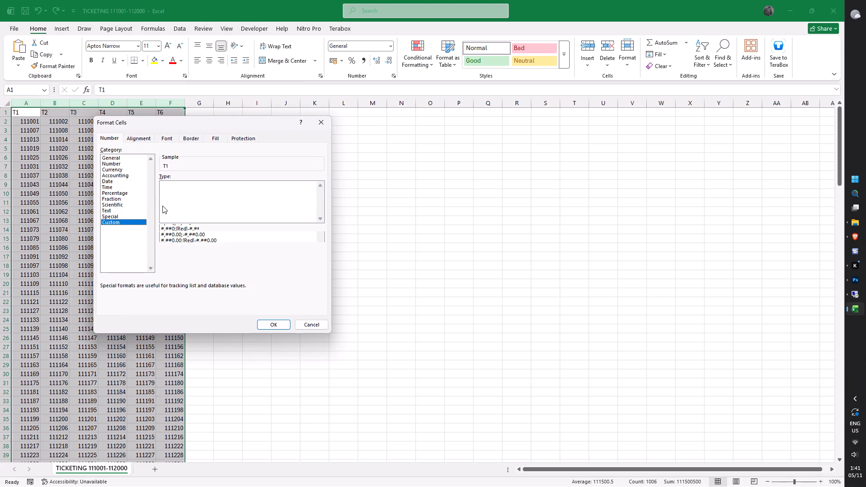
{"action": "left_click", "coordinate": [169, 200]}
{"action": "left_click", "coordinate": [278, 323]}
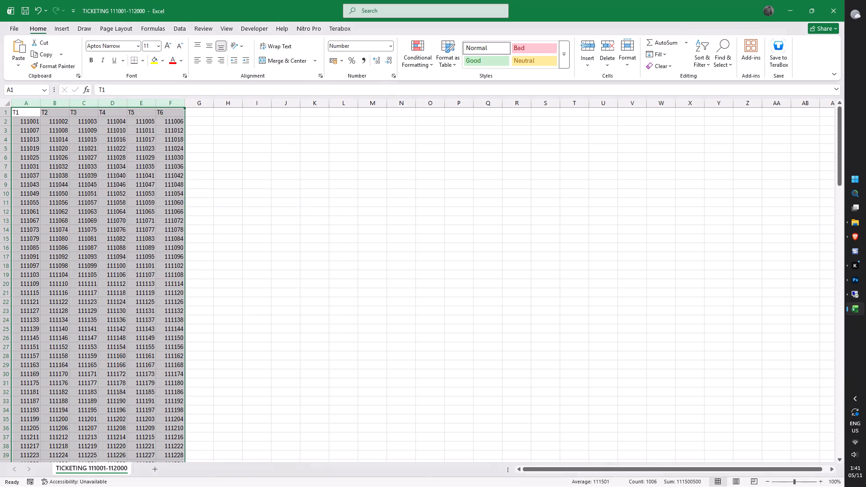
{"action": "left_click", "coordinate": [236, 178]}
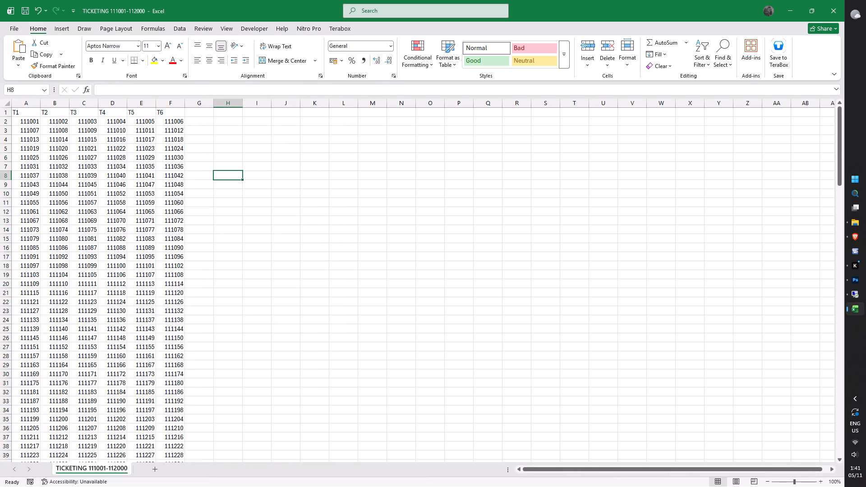
{"action": "left_click", "coordinate": [846, 0]}
{"action": "left_click", "coordinate": [838, 4]}
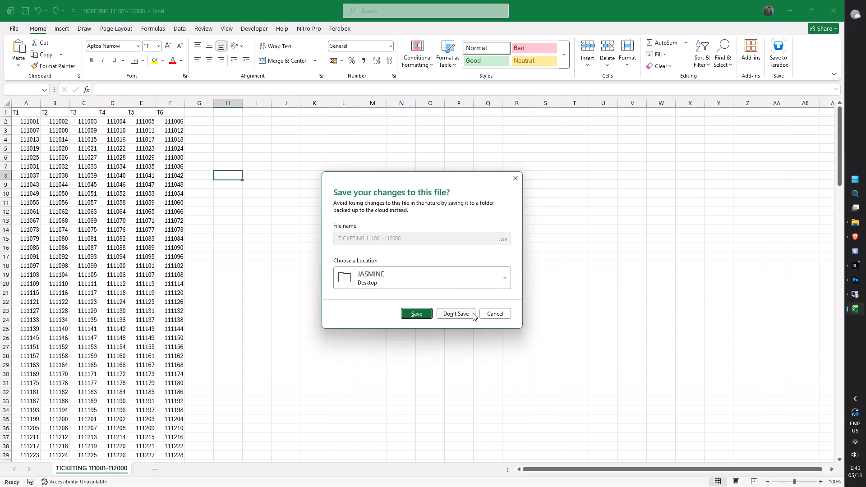
{"action": "left_click", "coordinate": [458, 313]}
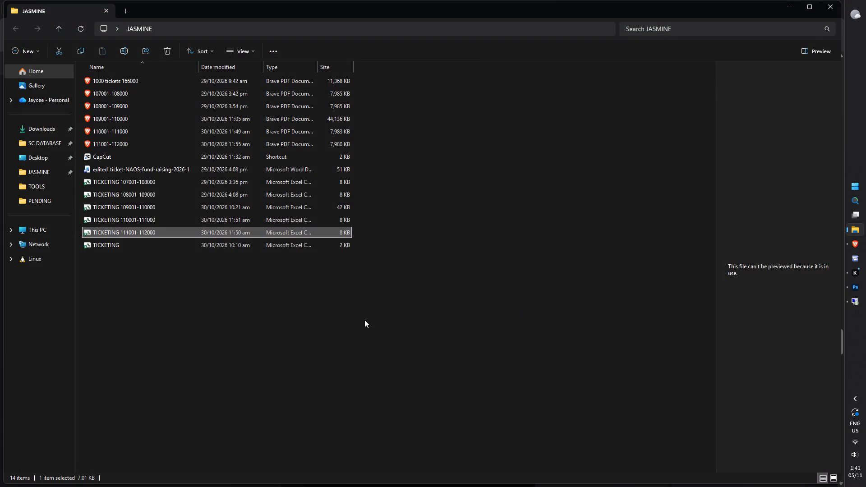
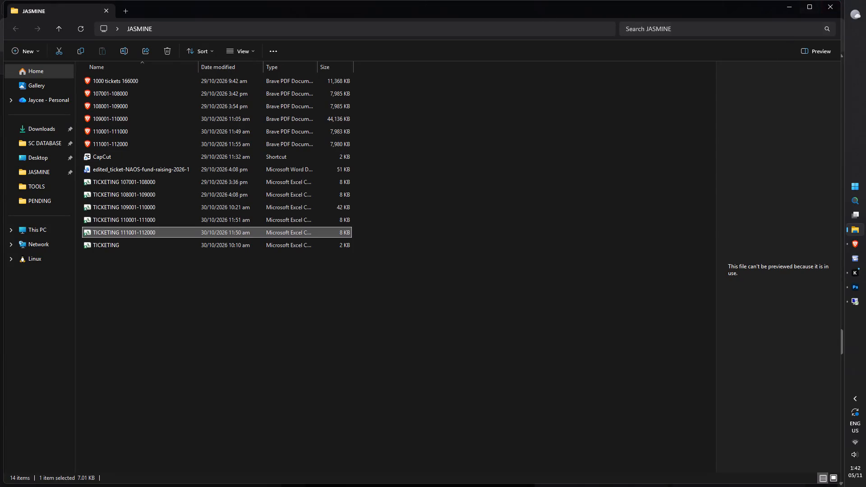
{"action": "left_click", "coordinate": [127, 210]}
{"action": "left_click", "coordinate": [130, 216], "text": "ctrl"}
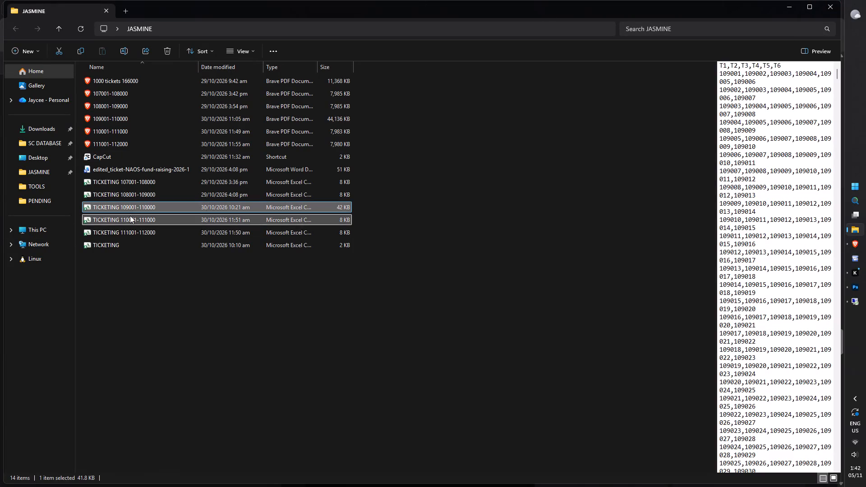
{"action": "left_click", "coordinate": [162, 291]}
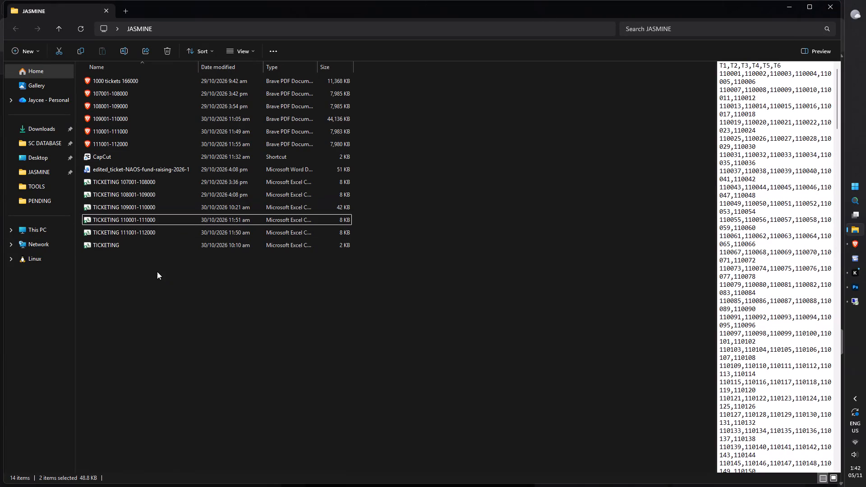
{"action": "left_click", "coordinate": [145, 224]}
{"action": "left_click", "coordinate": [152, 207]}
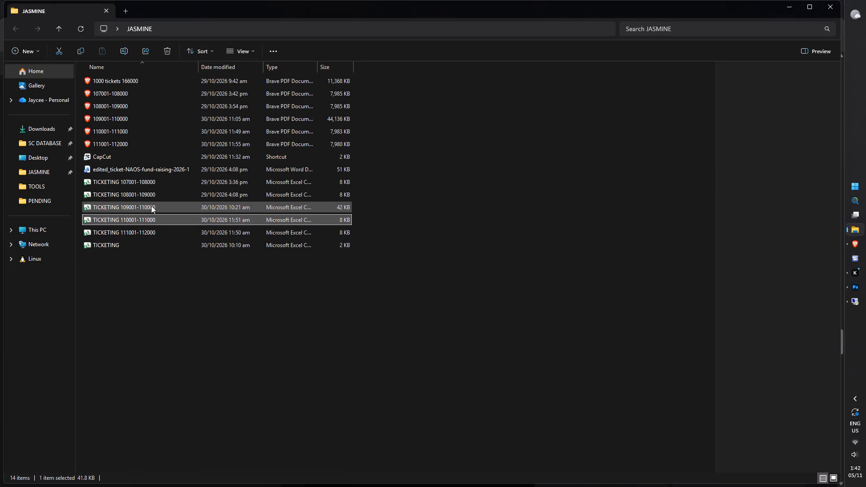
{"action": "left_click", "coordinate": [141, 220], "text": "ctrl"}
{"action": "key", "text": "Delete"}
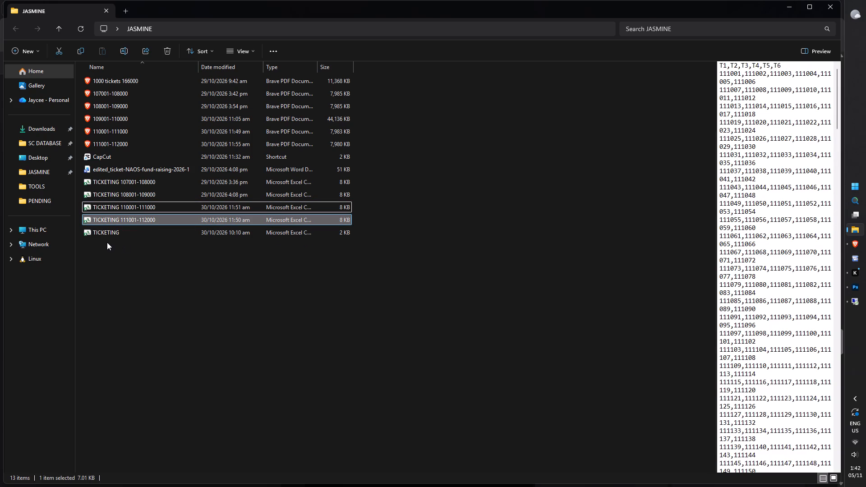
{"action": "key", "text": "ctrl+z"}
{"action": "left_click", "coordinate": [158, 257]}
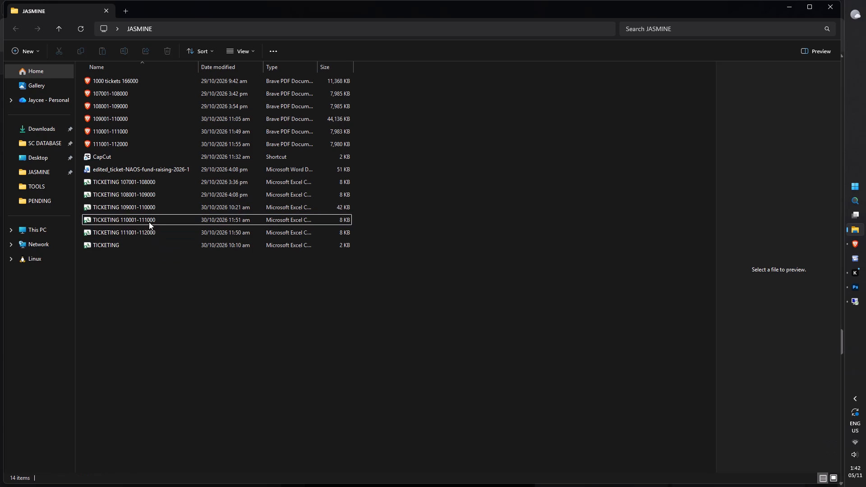
{"action": "left_click", "coordinate": [151, 214]}
{"action": "left_click", "coordinate": [146, 217]}
{"action": "left_click", "coordinate": [156, 207], "text": "ctrl"}
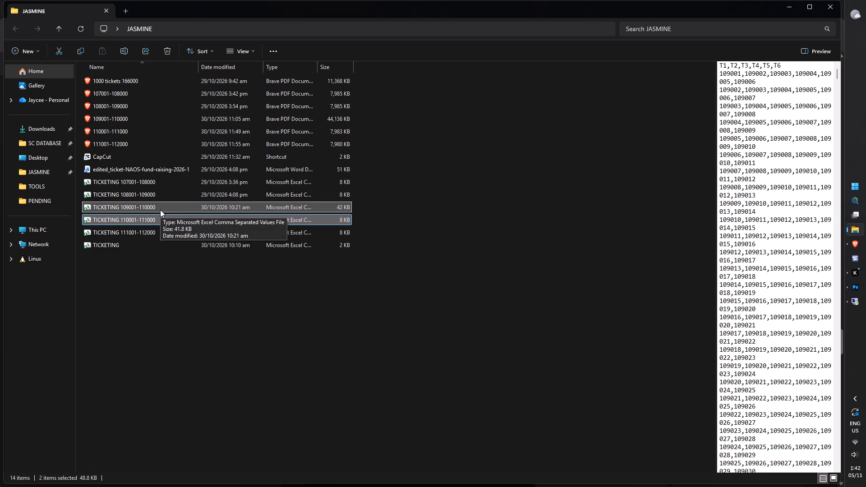
{"action": "key", "text": "Delete"}
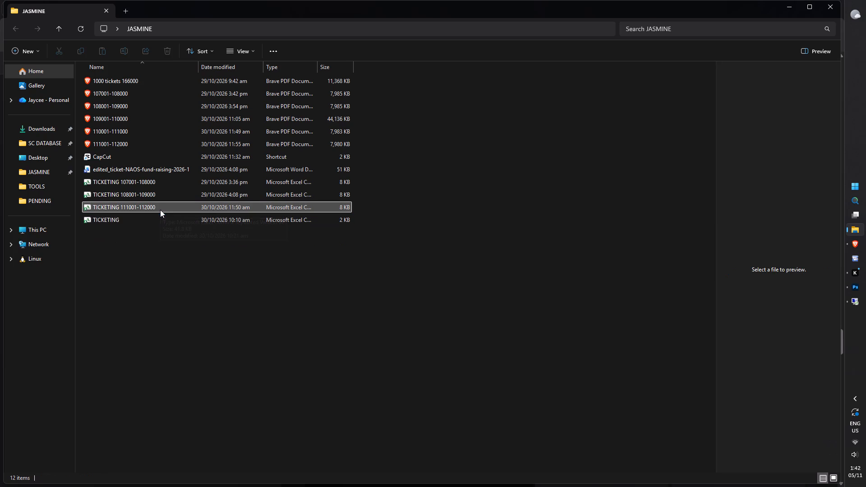
{"action": "left_click", "coordinate": [156, 263]}
Open the TICKETING CSV file from the JASMINE folder in Excel.
{"action": "left_click", "coordinate": [114, 220]}
{"action": "double_click", "coordinate": [112, 219]}
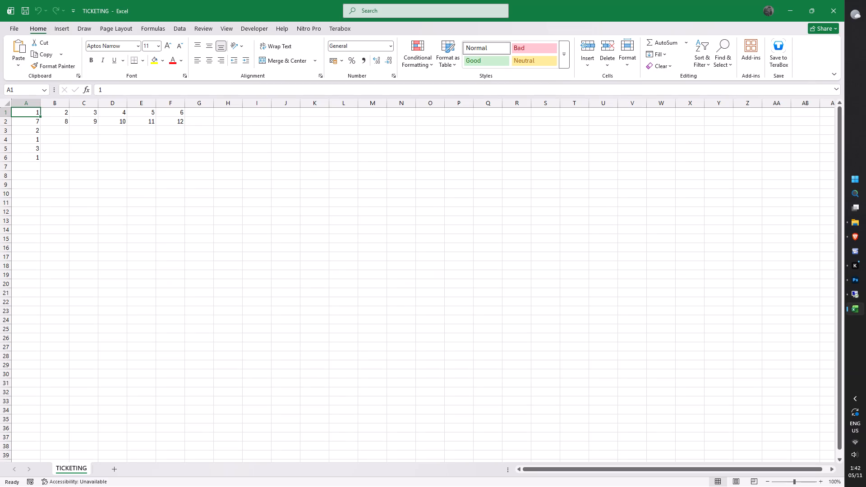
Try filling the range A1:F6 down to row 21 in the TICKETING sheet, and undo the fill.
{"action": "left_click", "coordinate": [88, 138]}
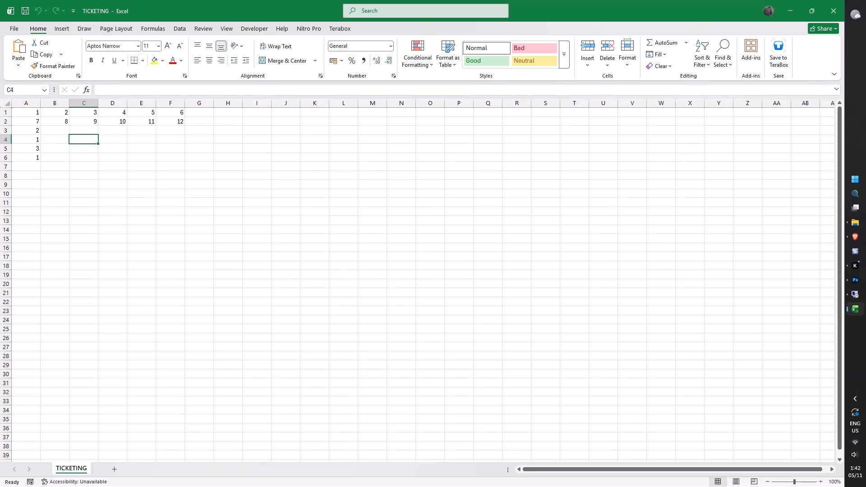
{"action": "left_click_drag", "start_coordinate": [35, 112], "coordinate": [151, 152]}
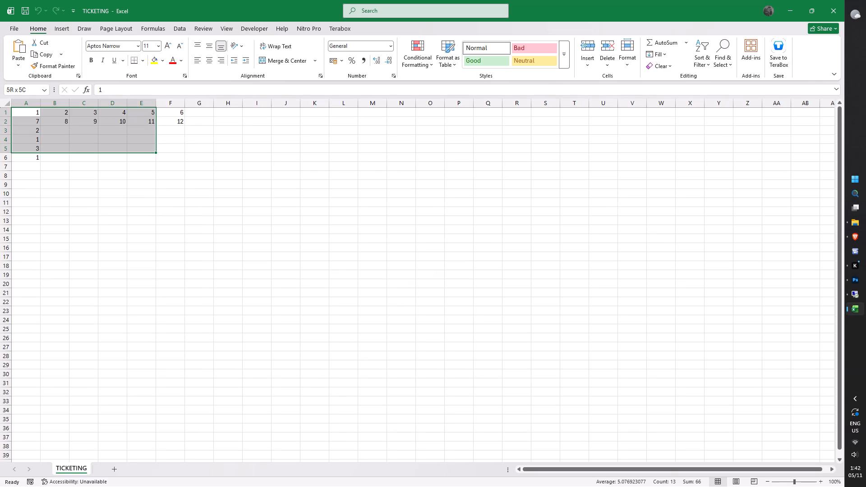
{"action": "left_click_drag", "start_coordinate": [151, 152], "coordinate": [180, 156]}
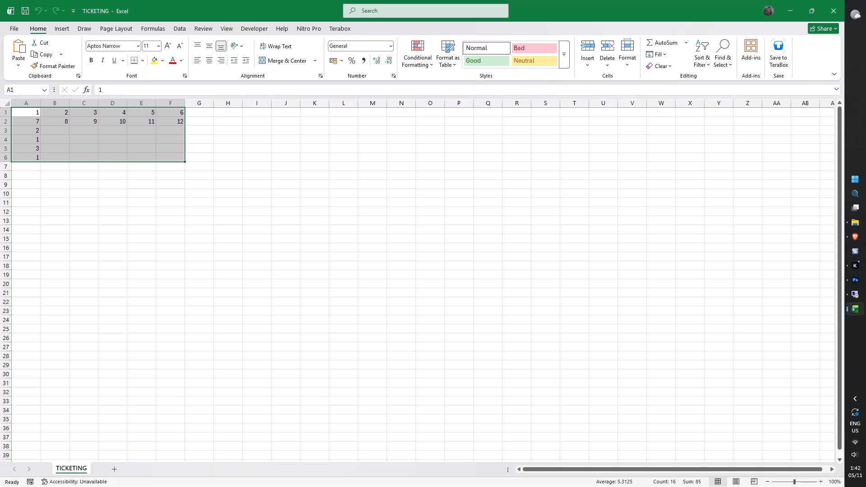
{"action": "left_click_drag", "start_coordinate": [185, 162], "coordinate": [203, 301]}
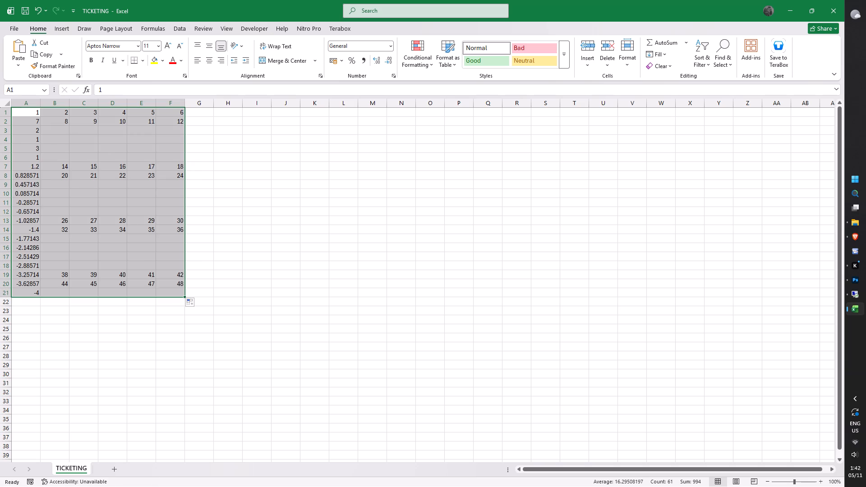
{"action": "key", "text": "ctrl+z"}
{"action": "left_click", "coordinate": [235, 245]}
Clear the stray values in cells A3 to A6 below the two numbered rows.
{"action": "left_click_drag", "start_coordinate": [32, 107], "coordinate": [28, 137]}
{"action": "left_click", "coordinate": [75, 141]}
{"action": "left_click_drag", "start_coordinate": [33, 109], "coordinate": [32, 129]}
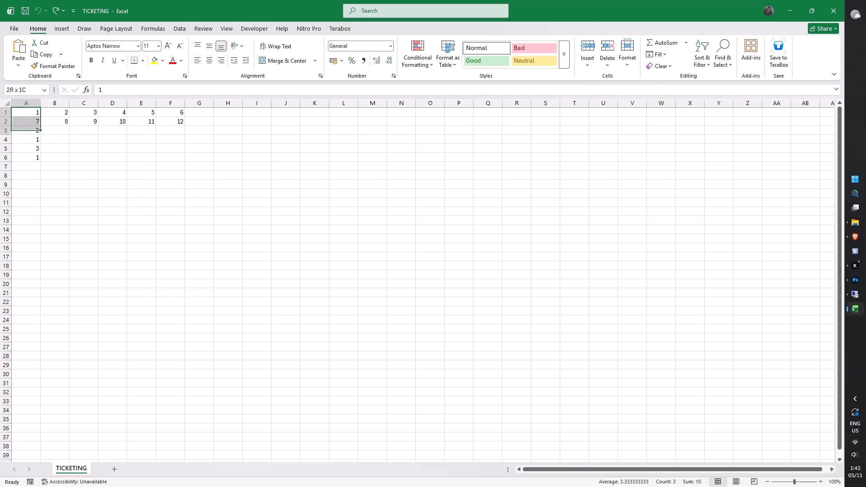
{"action": "left_click_drag", "start_coordinate": [32, 129], "coordinate": [30, 152]}
{"action": "left_click", "coordinate": [134, 153]}
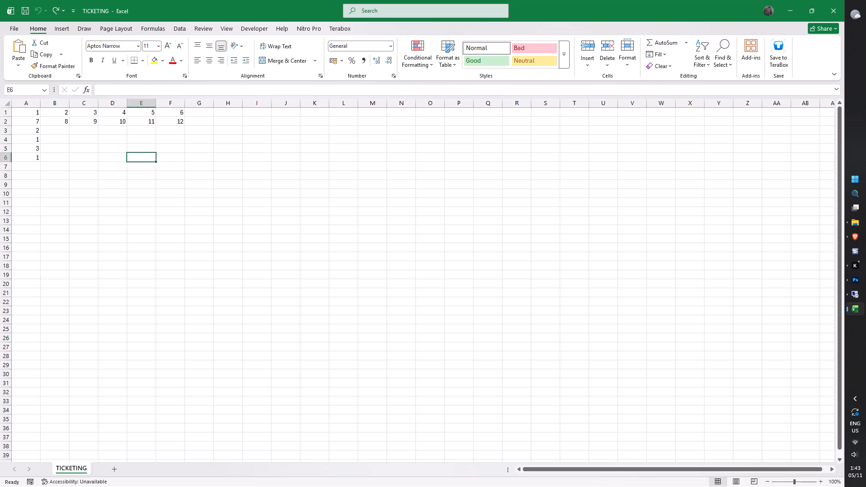
{"action": "left_click_drag", "start_coordinate": [31, 131], "coordinate": [29, 162]}
{"action": "key", "text": "Delete"}
{"action": "left_click", "coordinate": [75, 168]}
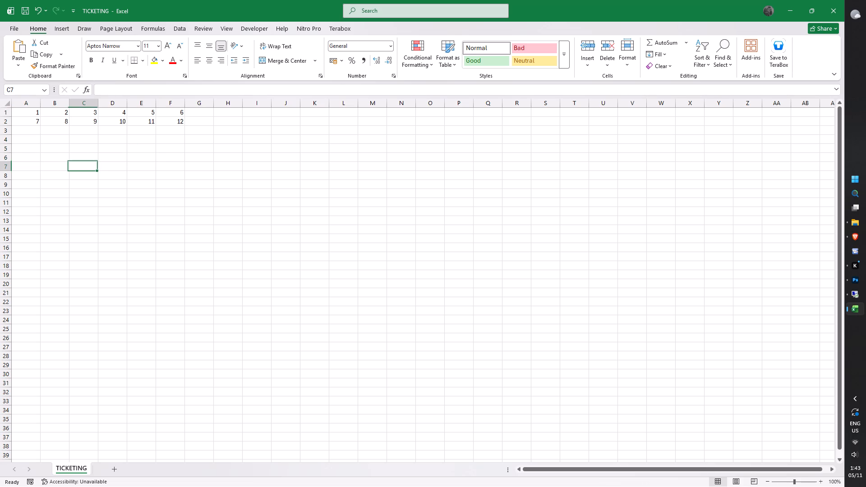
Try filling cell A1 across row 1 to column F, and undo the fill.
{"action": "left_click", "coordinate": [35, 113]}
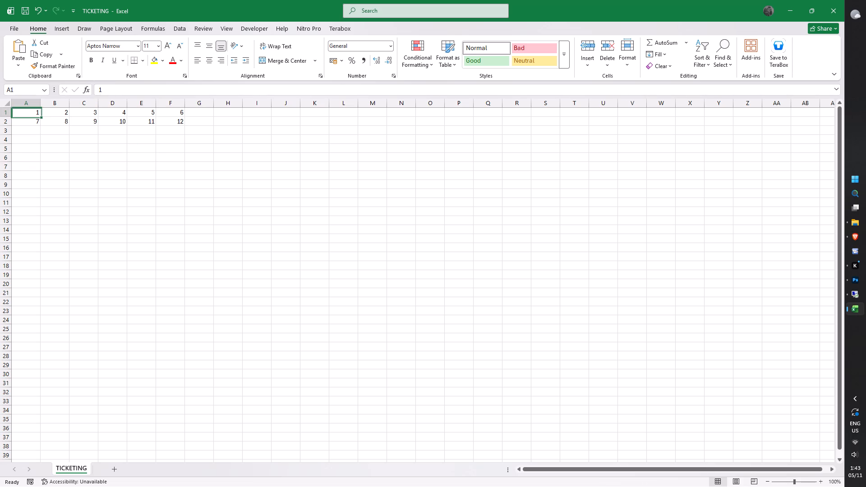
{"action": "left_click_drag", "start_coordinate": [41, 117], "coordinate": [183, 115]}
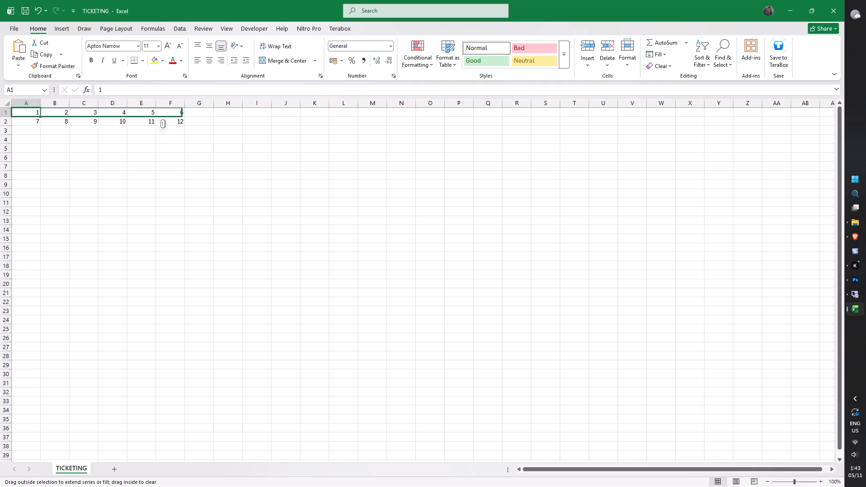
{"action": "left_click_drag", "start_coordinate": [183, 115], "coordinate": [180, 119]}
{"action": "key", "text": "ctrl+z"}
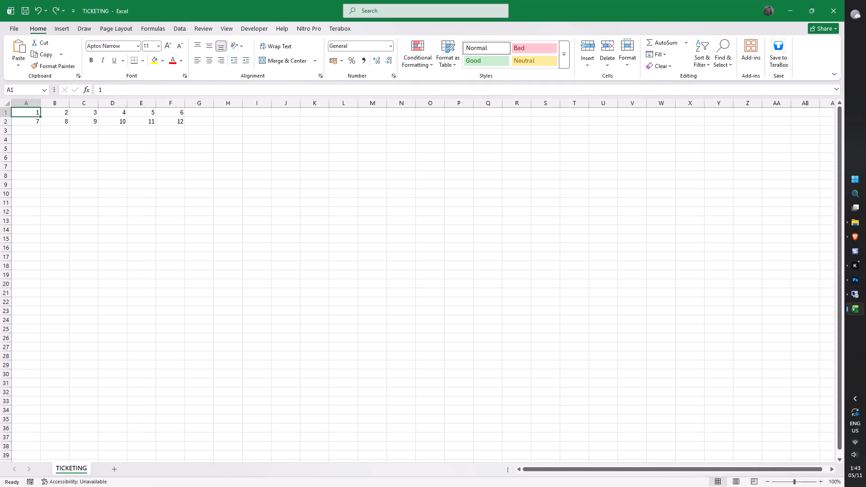
Fill the number series from A1:F2 down to row 11, ending at 66 in column F.
{"action": "left_click_drag", "start_coordinate": [181, 119], "coordinate": [20, 113]}
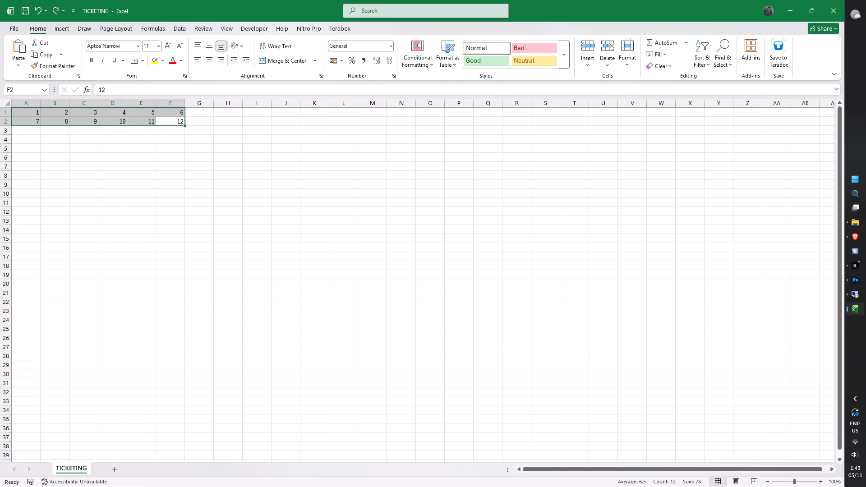
{"action": "left_click_drag", "start_coordinate": [184, 125], "coordinate": [203, 211]}
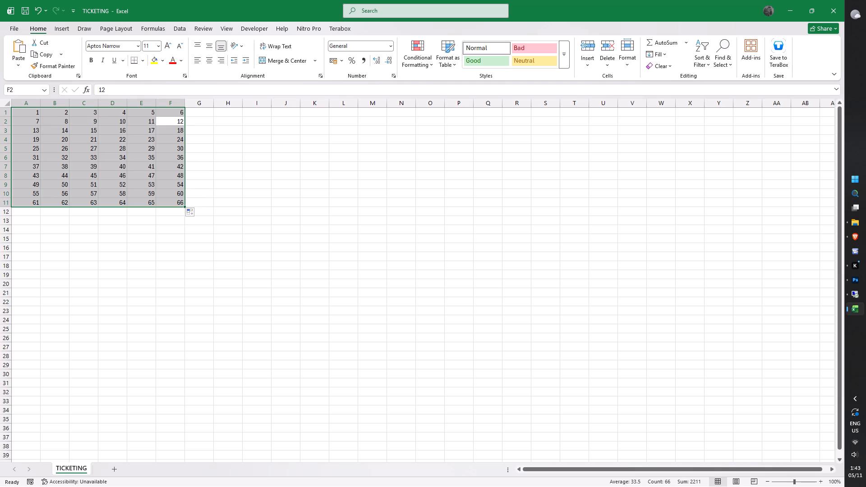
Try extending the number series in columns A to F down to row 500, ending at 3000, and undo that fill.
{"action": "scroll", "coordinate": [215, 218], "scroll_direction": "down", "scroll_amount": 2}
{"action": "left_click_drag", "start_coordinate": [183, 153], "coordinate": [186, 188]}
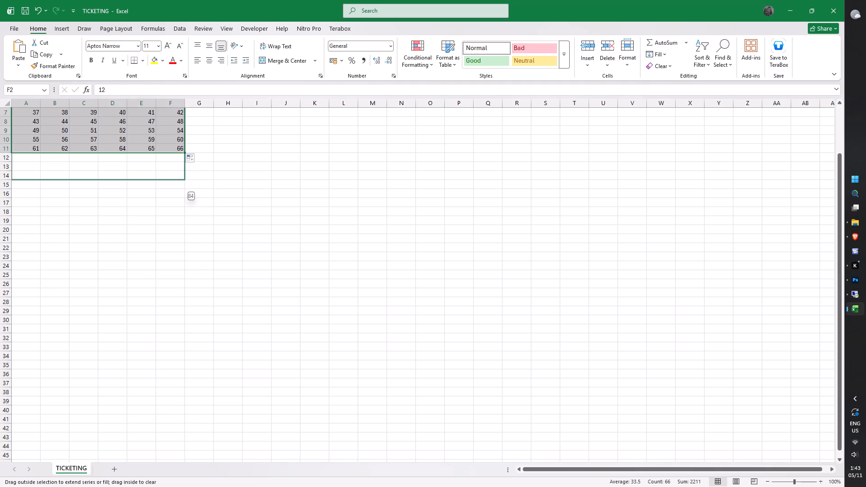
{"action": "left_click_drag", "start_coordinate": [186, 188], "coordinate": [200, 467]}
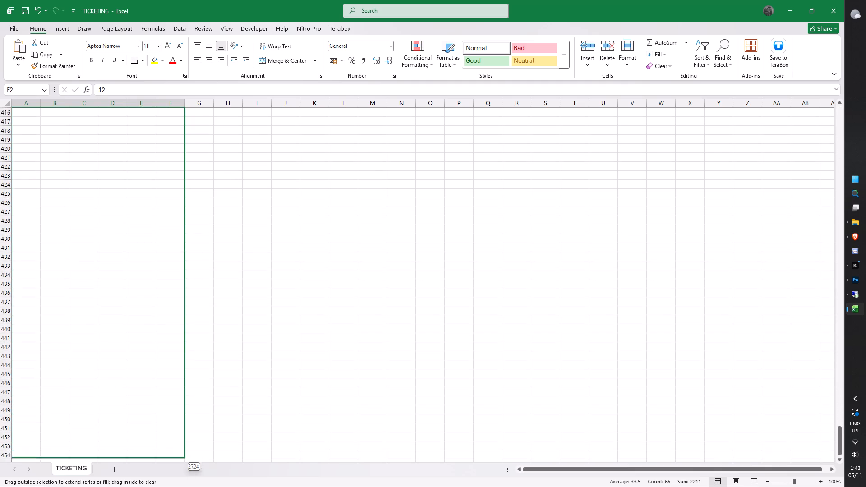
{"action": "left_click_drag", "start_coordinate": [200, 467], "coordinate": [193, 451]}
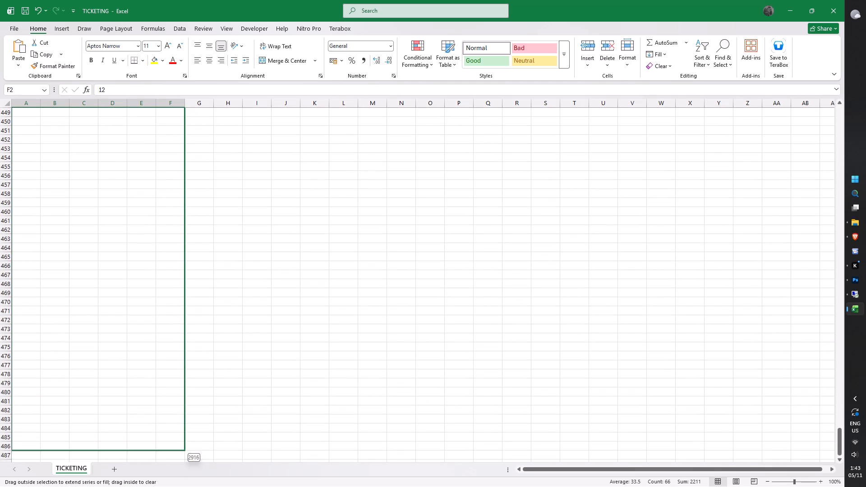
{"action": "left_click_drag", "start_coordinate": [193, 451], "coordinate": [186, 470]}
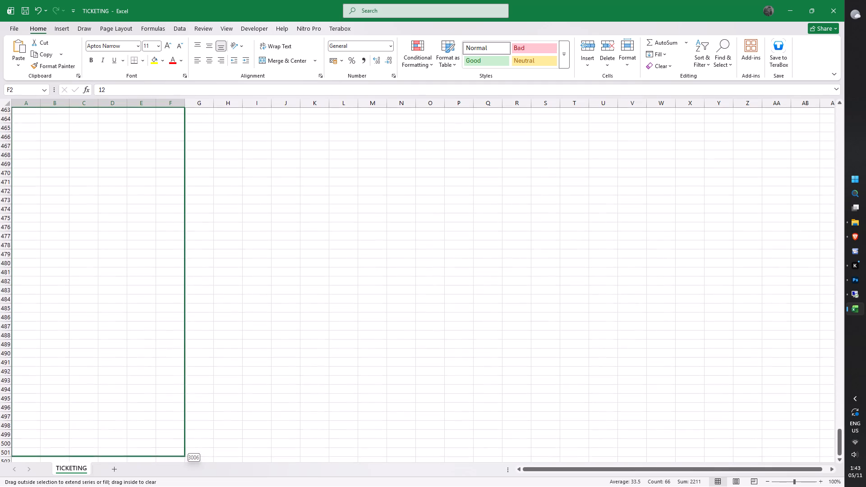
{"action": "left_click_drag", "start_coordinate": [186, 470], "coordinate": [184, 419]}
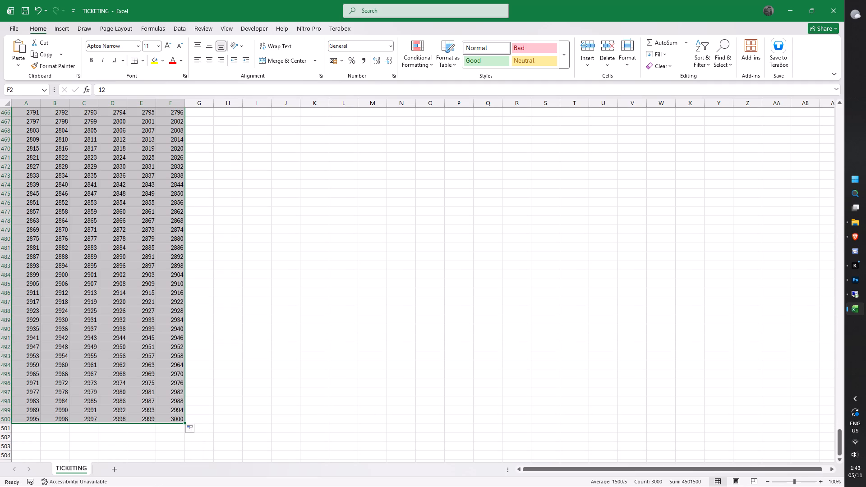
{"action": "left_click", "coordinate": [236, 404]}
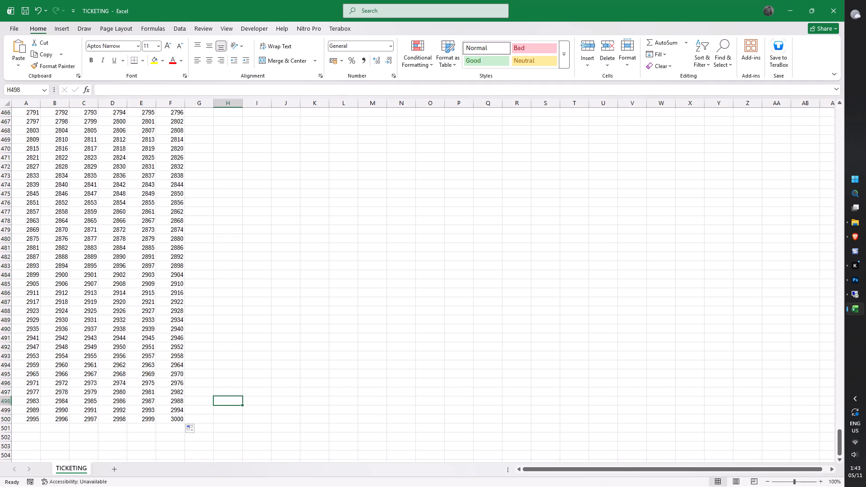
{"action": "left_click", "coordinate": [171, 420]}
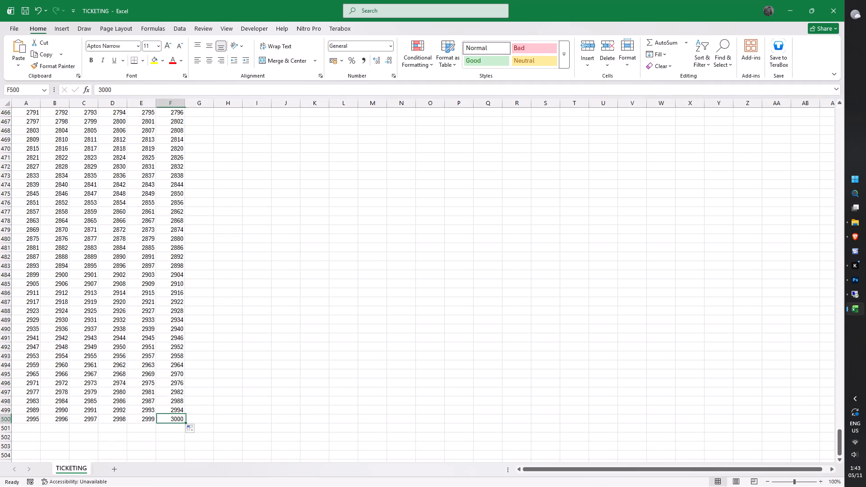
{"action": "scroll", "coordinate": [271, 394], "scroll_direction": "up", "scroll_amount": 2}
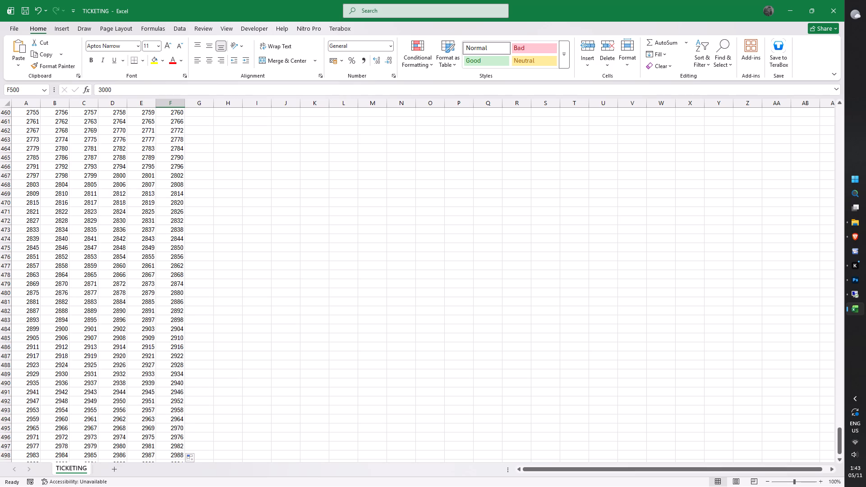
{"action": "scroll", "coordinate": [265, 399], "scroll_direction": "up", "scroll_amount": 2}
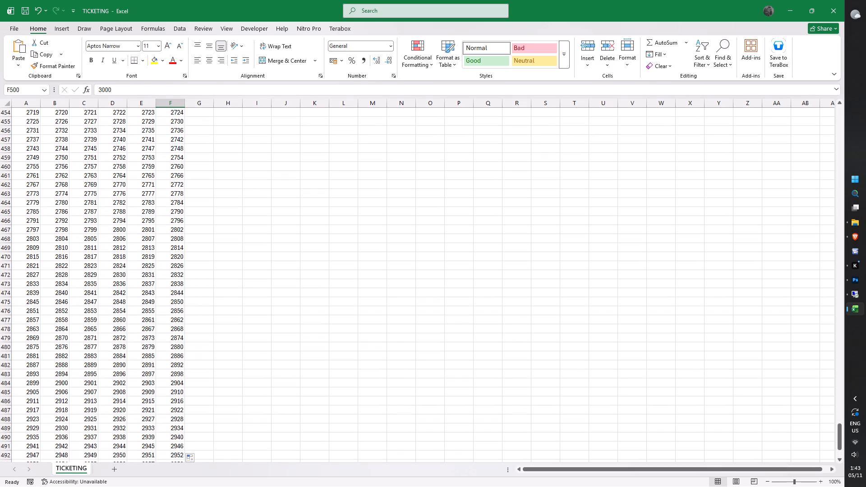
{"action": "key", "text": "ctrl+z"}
Extend the number series in columns A to F down to row 78, ending at 468 in column F.
{"action": "scroll", "coordinate": [266, 390], "scroll_direction": "up", "scroll_amount": 2}
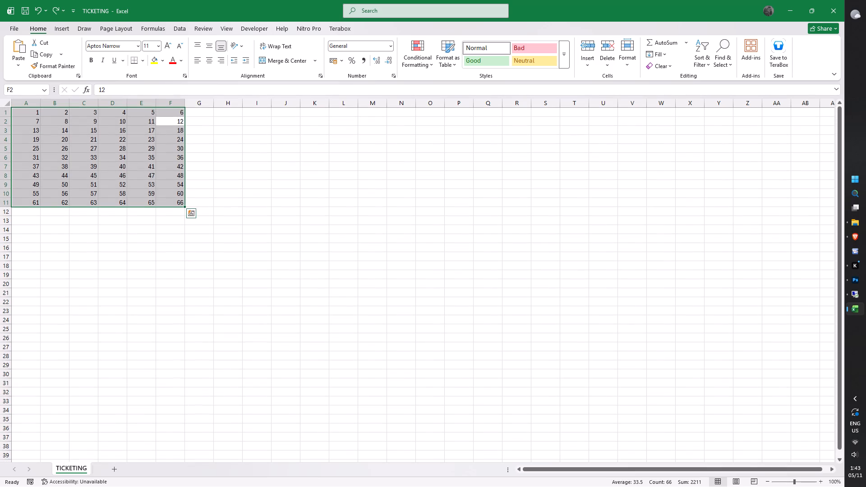
{"action": "left_click_drag", "start_coordinate": [183, 206], "coordinate": [198, 459]}
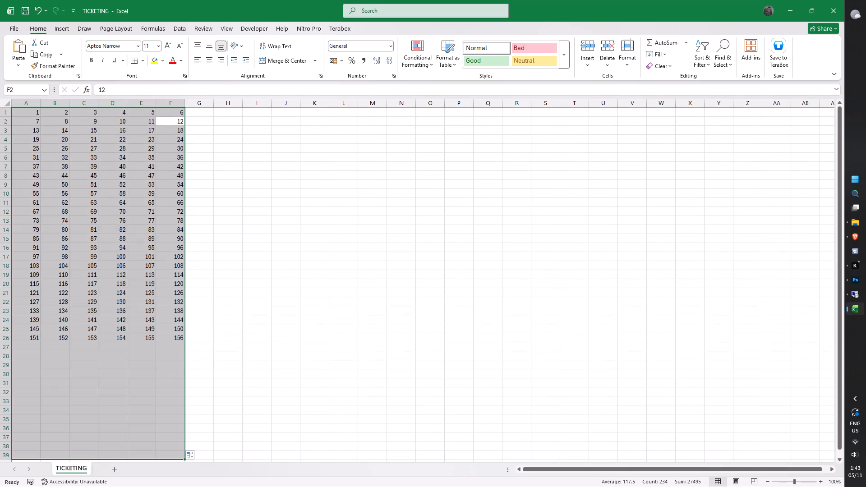
{"action": "scroll", "coordinate": [235, 404], "scroll_direction": "down", "scroll_amount": 4}
{"action": "scroll", "coordinate": [215, 370], "scroll_direction": "down", "scroll_amount": 3}
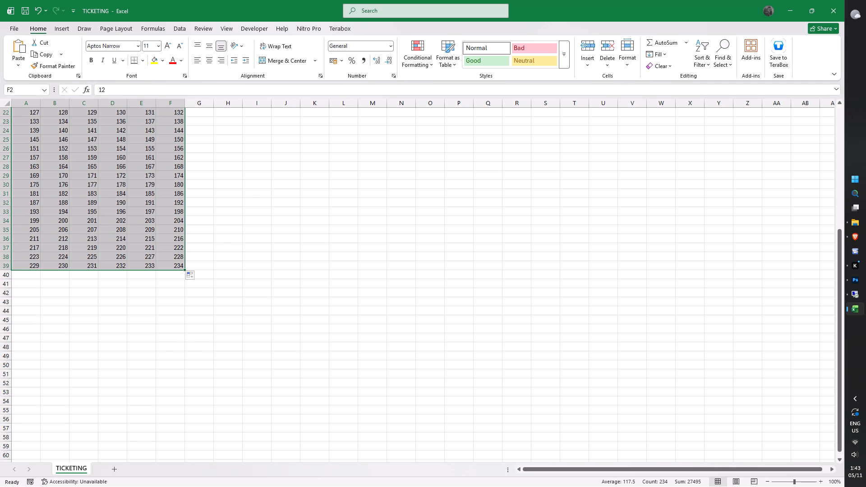
{"action": "left_click_drag", "start_coordinate": [184, 268], "coordinate": [202, 430]}
{"action": "scroll", "coordinate": [231, 401], "scroll_direction": "down", "scroll_amount": 4}
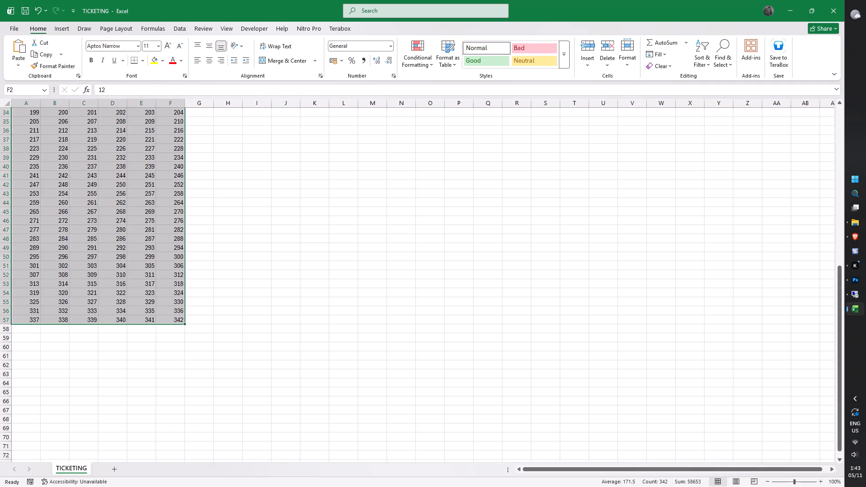
{"action": "left_click_drag", "start_coordinate": [183, 323], "coordinate": [189, 412]}
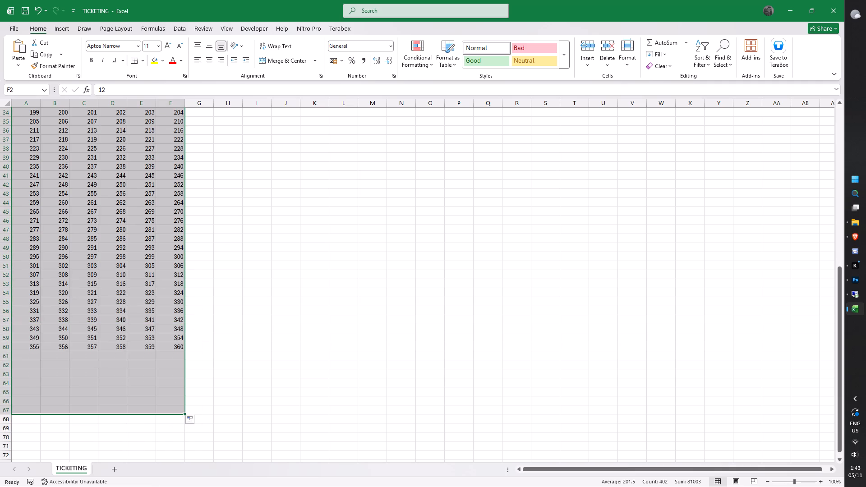
{"action": "scroll", "coordinate": [214, 401], "scroll_direction": "down", "scroll_amount": 3}
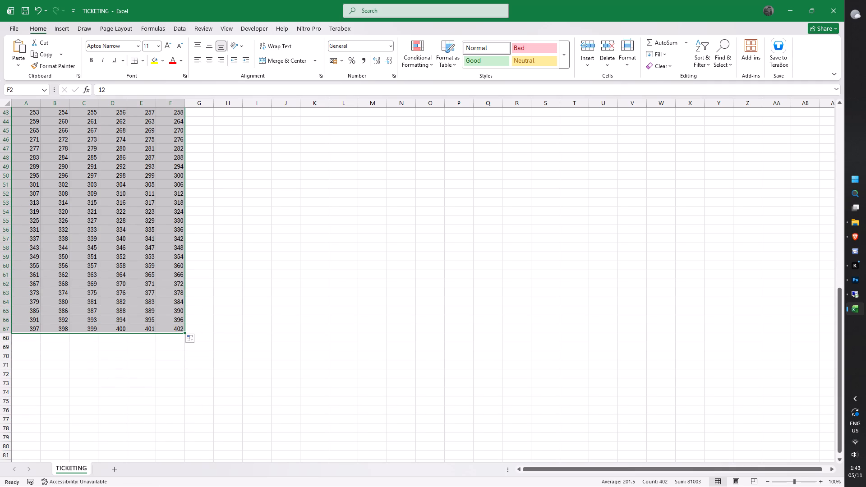
{"action": "left_click_drag", "start_coordinate": [184, 333], "coordinate": [181, 432]}
Continue filling the number series in columns A to F down to row 167, ending at 1002 in column F.
{"action": "scroll", "coordinate": [228, 398], "scroll_direction": "down", "scroll_amount": 3}
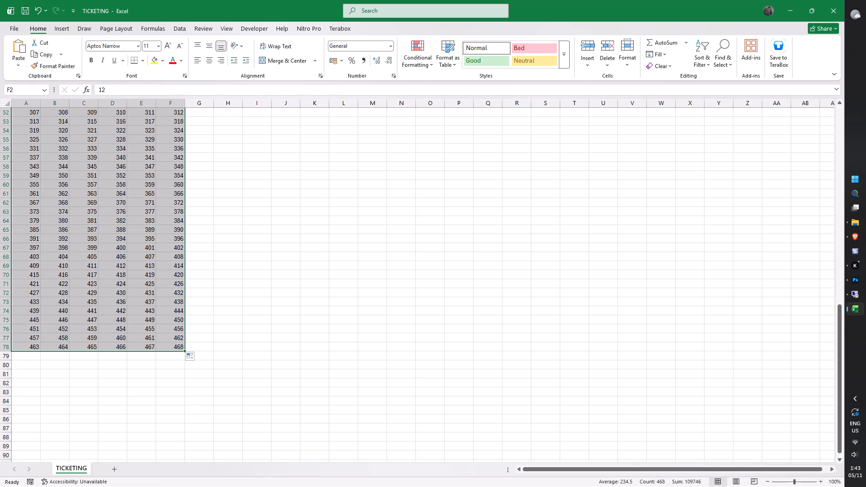
{"action": "left_click_drag", "start_coordinate": [184, 350], "coordinate": [189, 486]}
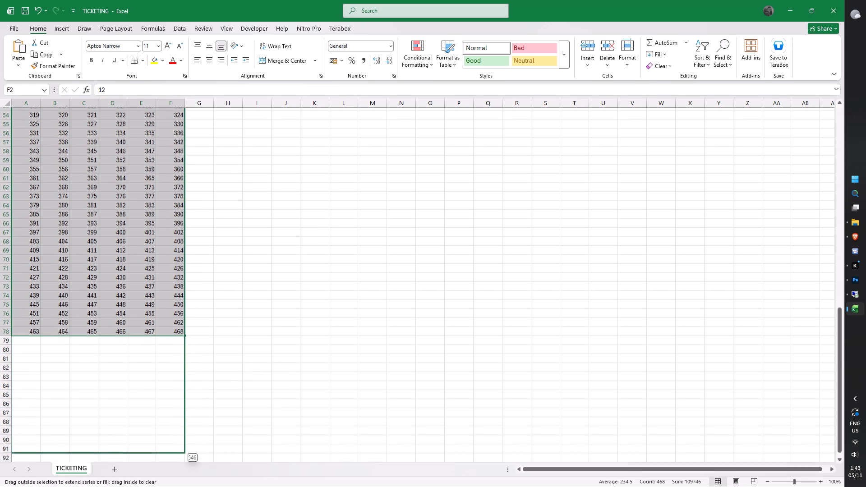
{"action": "left_click_drag", "start_coordinate": [189, 486], "coordinate": [180, 414]}
{"action": "scroll", "coordinate": [214, 398], "scroll_direction": "down", "scroll_amount": 3}
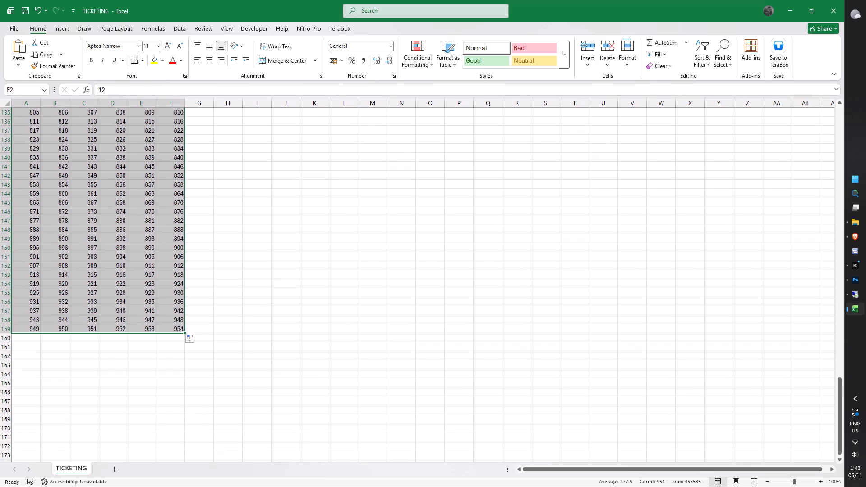
{"action": "left_click_drag", "start_coordinate": [185, 332], "coordinate": [186, 344]}
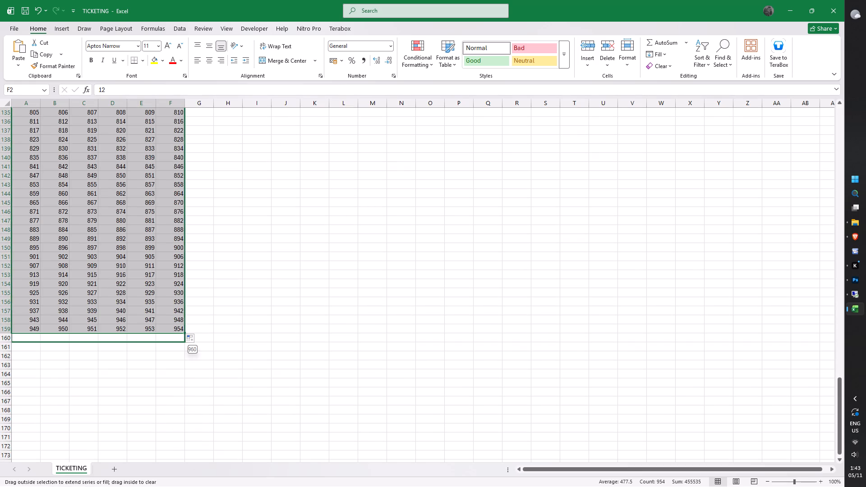
{"action": "left_click_drag", "start_coordinate": [186, 344], "coordinate": [186, 345]}
{"action": "left_click_drag", "start_coordinate": [185, 341], "coordinate": [185, 355]}
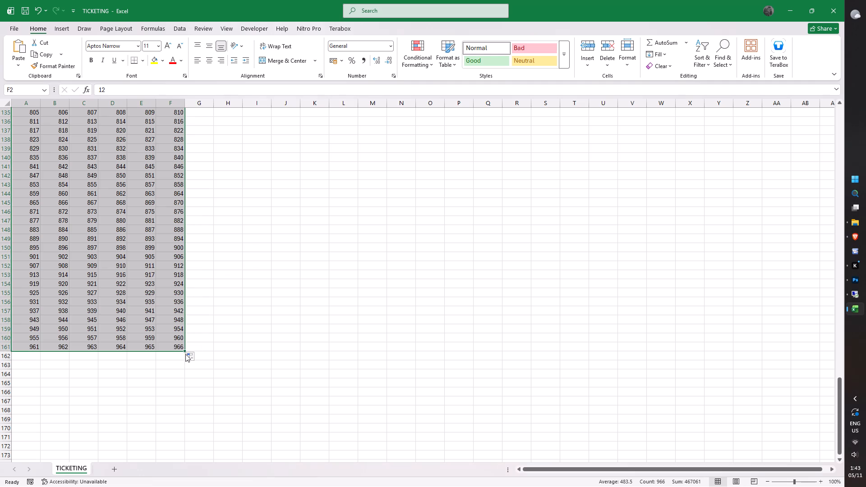
{"action": "left_click_drag", "start_coordinate": [185, 350], "coordinate": [182, 404]}
Clear the surplus numbers 1001 and 1002 in cells E167 and F167.
{"action": "scroll", "coordinate": [221, 371], "scroll_direction": "down", "scroll_amount": 2}
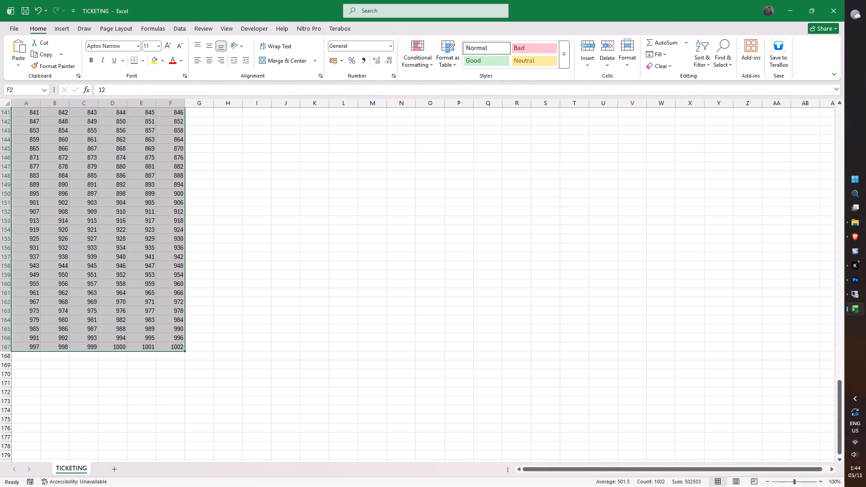
{"action": "left_click_drag", "start_coordinate": [146, 347], "coordinate": [171, 347]}
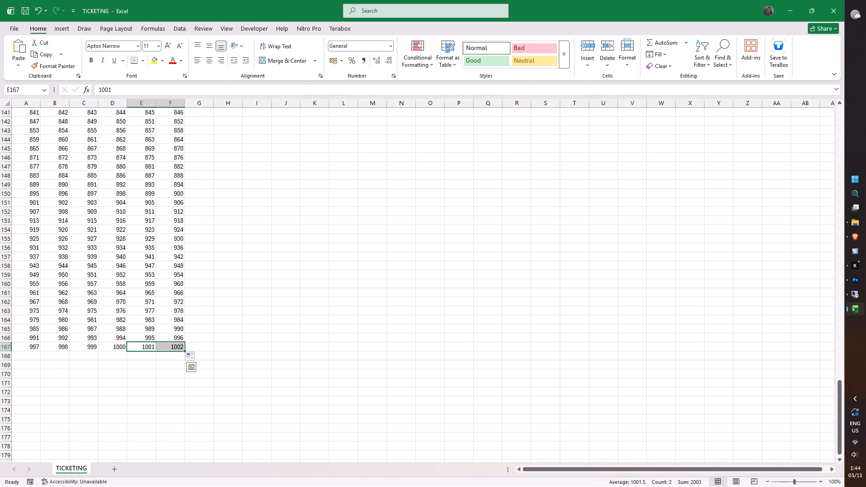
{"action": "key", "text": "Delete"}
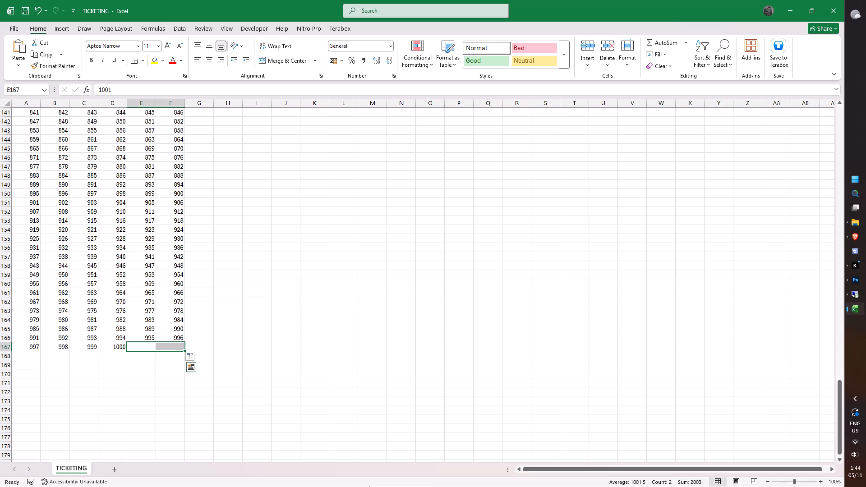
Copy columns A to F of the TICKETING sheet into a new sheet, starting at cell A1.
{"action": "scroll", "coordinate": [299, 381], "scroll_direction": "up", "scroll_amount": 9}
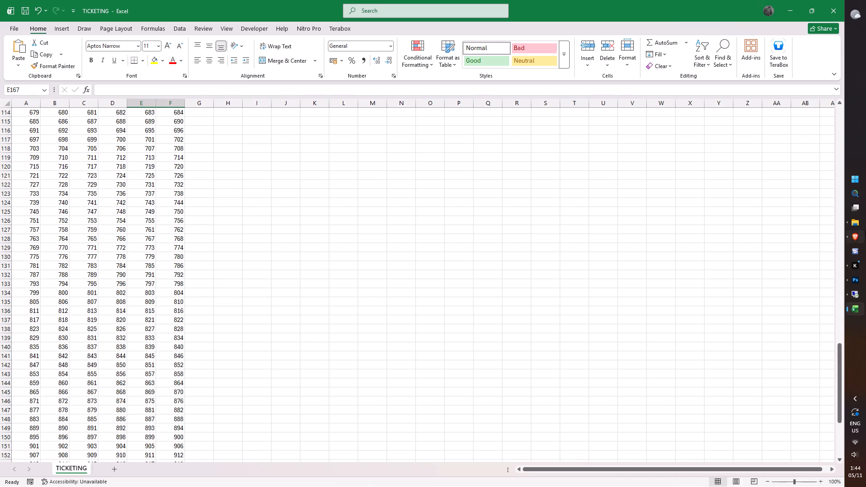
{"action": "left_click_drag", "start_coordinate": [840, 353], "coordinate": [806, 101]}
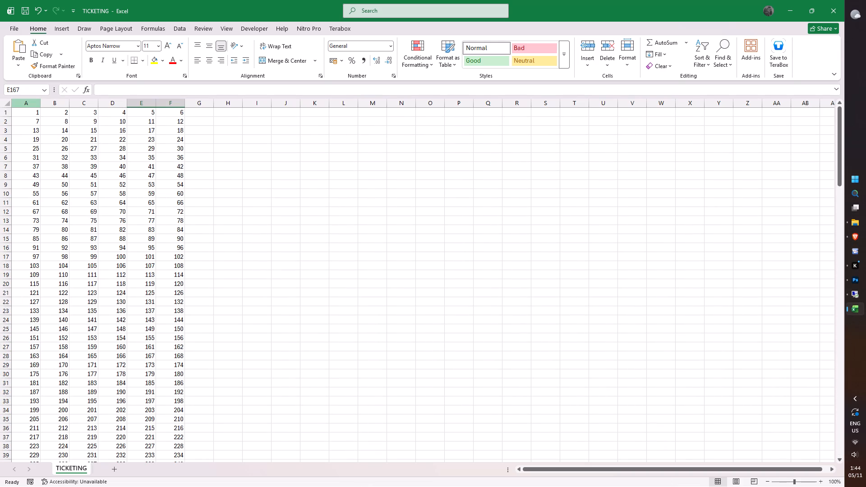
{"action": "left_click_drag", "start_coordinate": [17, 105], "coordinate": [169, 92]}
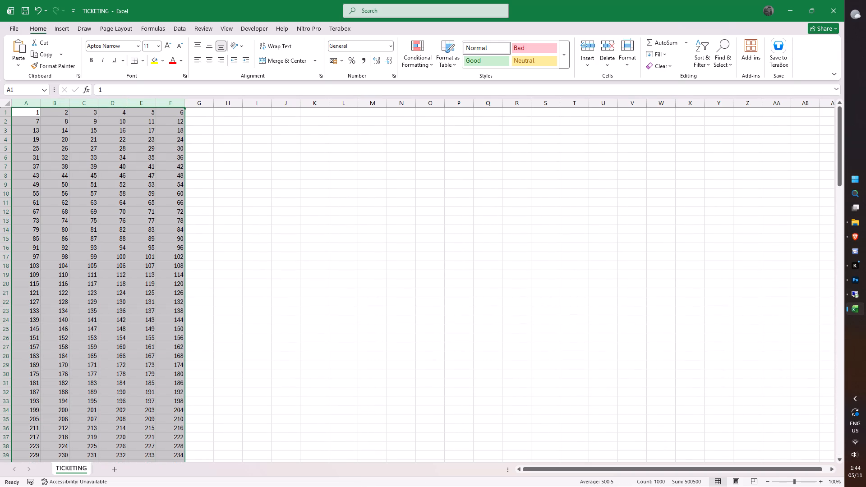
{"action": "left_click", "coordinate": [255, 162]}
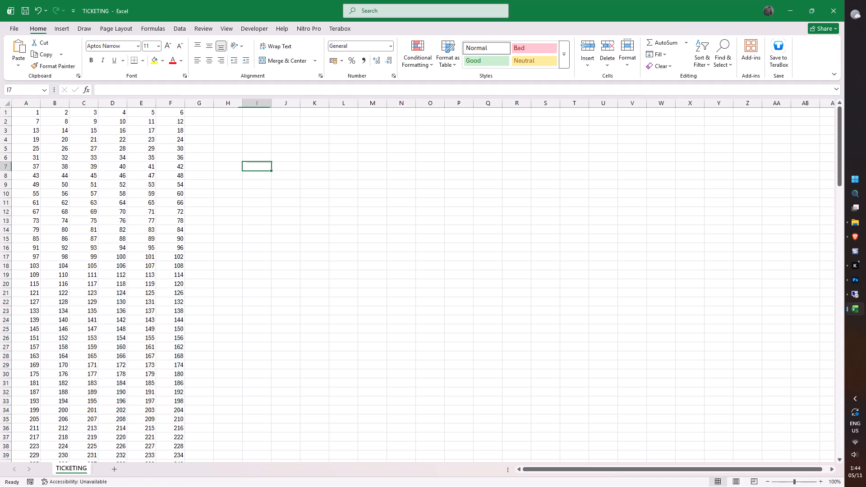
{"action": "left_click_drag", "start_coordinate": [30, 104], "coordinate": [170, 100]}
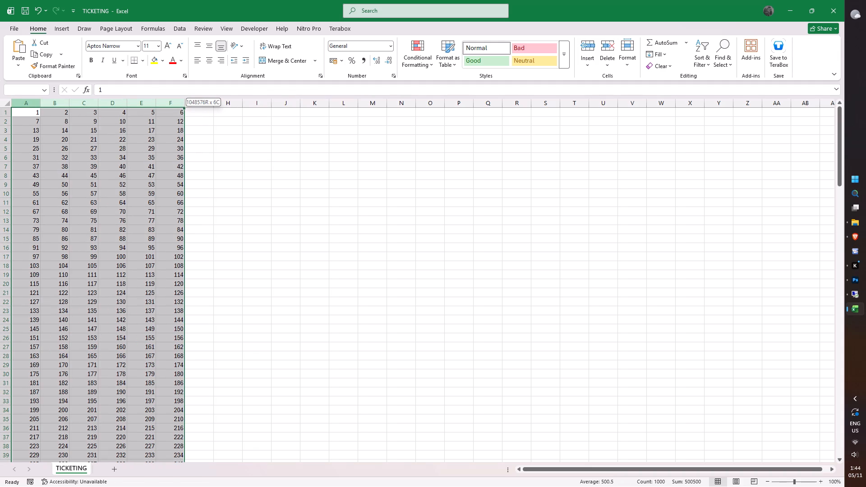
{"action": "left_click_drag", "start_coordinate": [170, 100], "coordinate": [178, 100]}
{"action": "key", "text": "ctrl+c"}
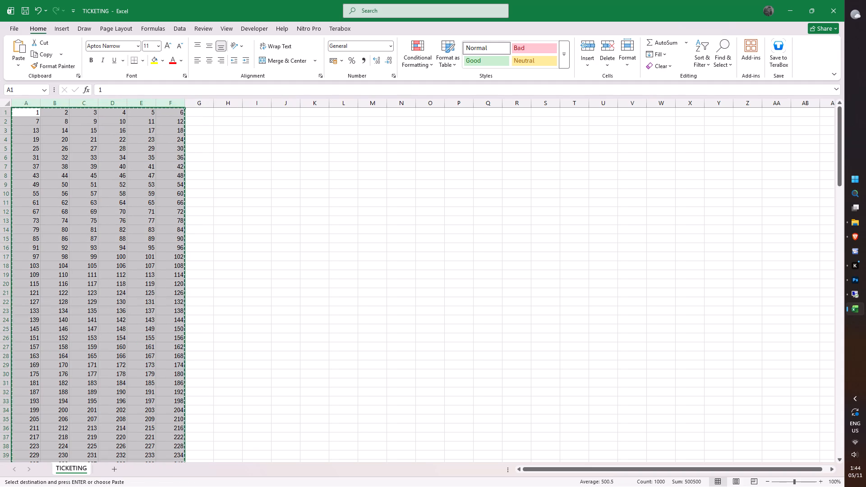
{"action": "left_click", "coordinate": [117, 469]}
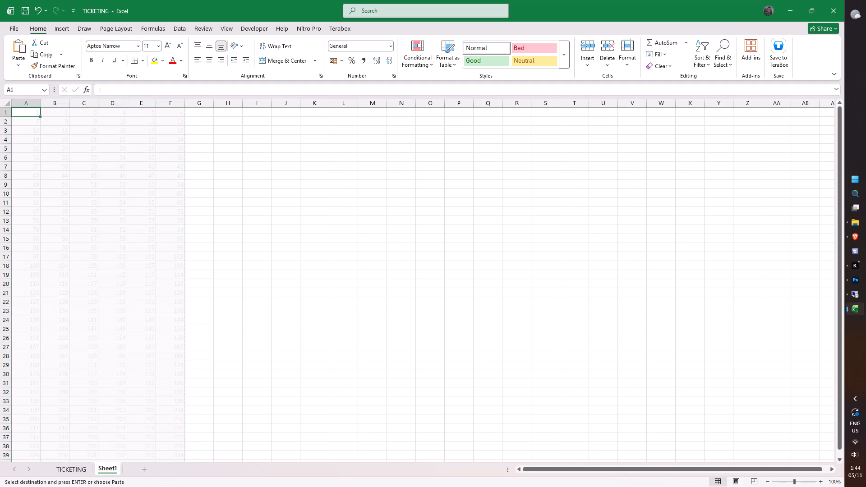
{"action": "key", "text": "ctrl+v"}
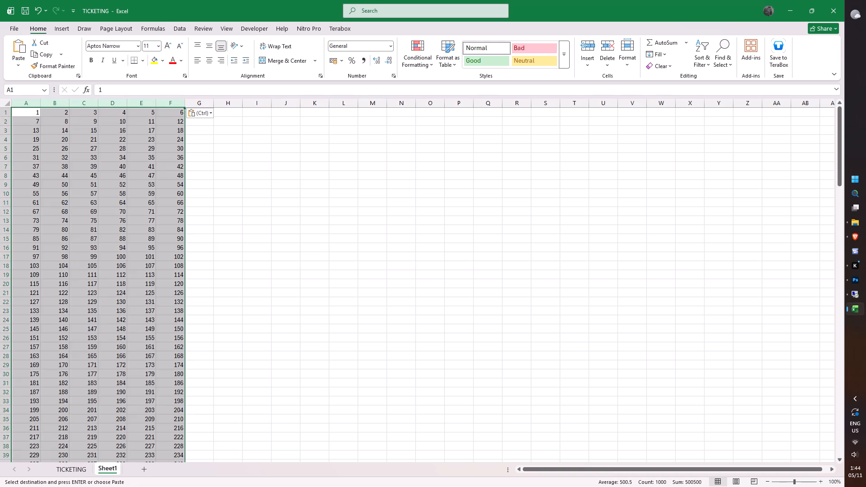
{"action": "left_click", "coordinate": [262, 160]}
{"action": "left_click", "coordinate": [32, 109]}
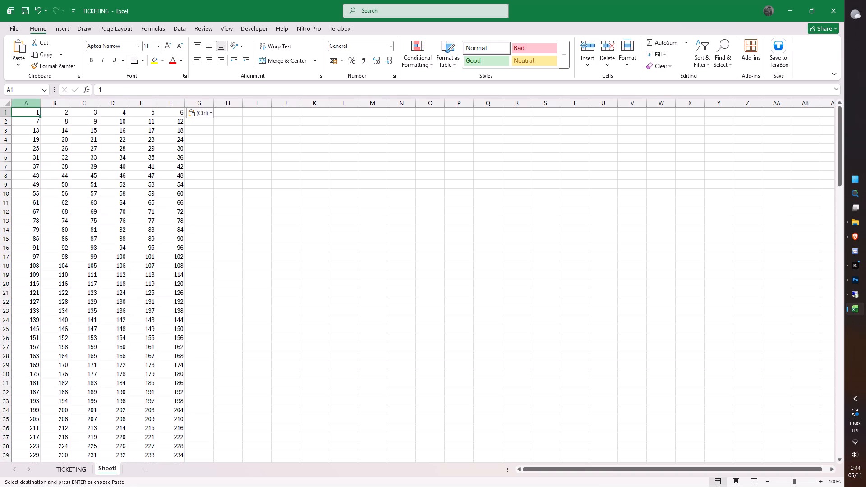
Apply the custom number format 109000 to columns A to F of the new sheet.
{"action": "left_click_drag", "start_coordinate": [25, 103], "coordinate": [161, 96]}
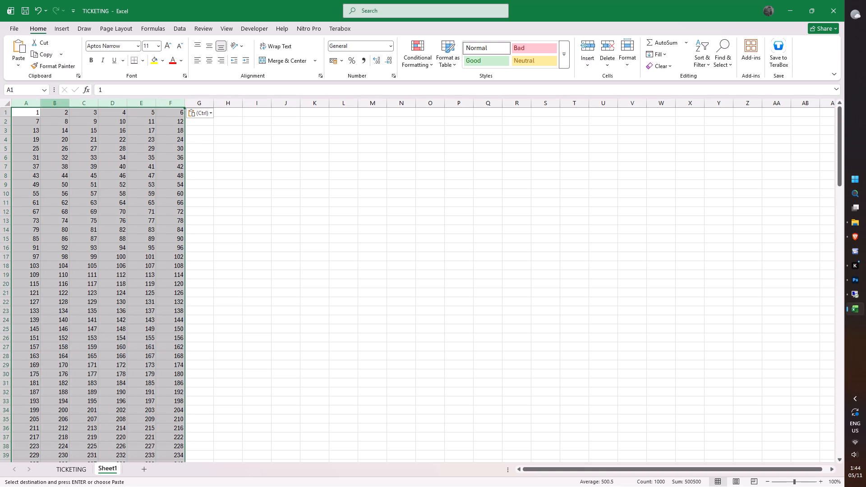
{"action": "right_click", "coordinate": [28, 104]}
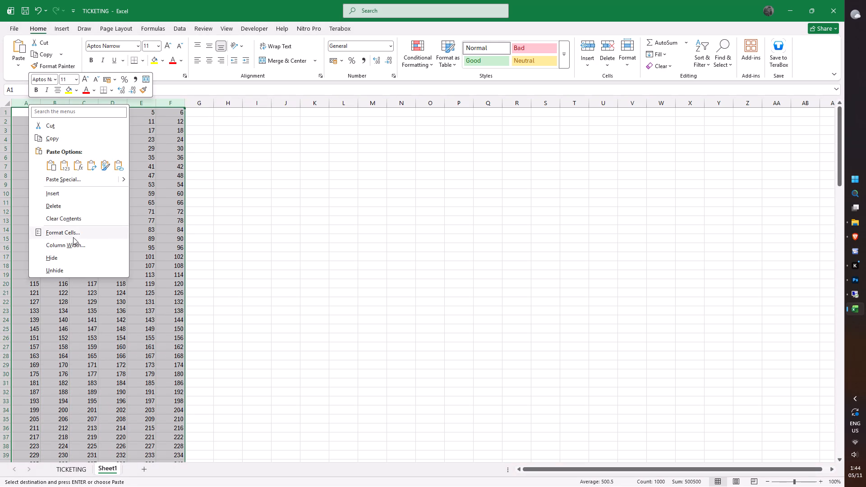
{"action": "left_click", "coordinate": [76, 234]}
{"action": "left_click", "coordinate": [18, 225]}
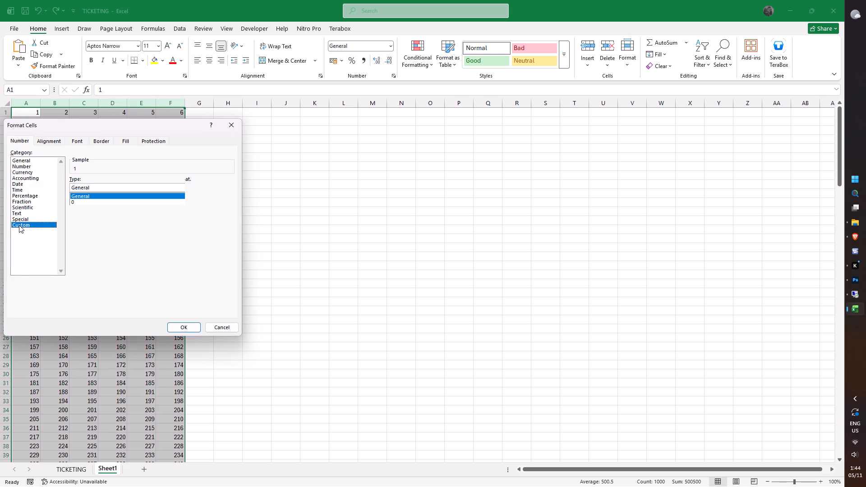
{"action": "left_click_drag", "start_coordinate": [98, 186], "coordinate": [67, 188]}
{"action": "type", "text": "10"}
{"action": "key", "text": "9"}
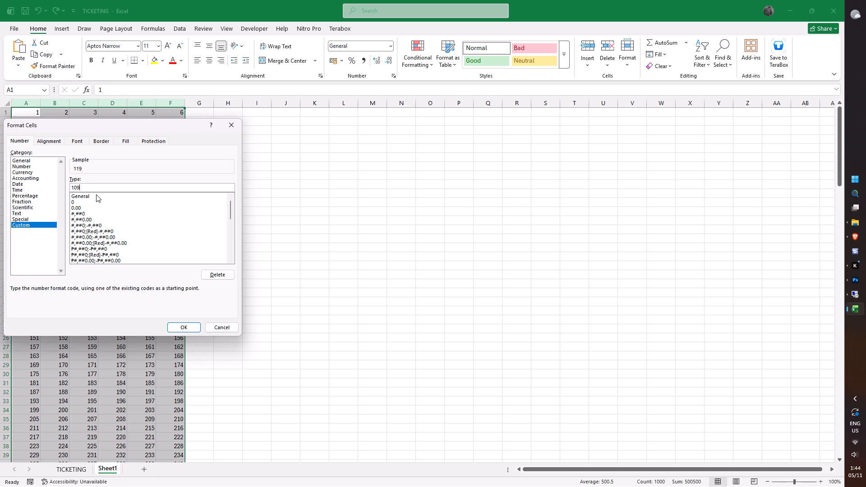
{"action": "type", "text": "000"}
{"action": "left_click", "coordinate": [184, 328]}
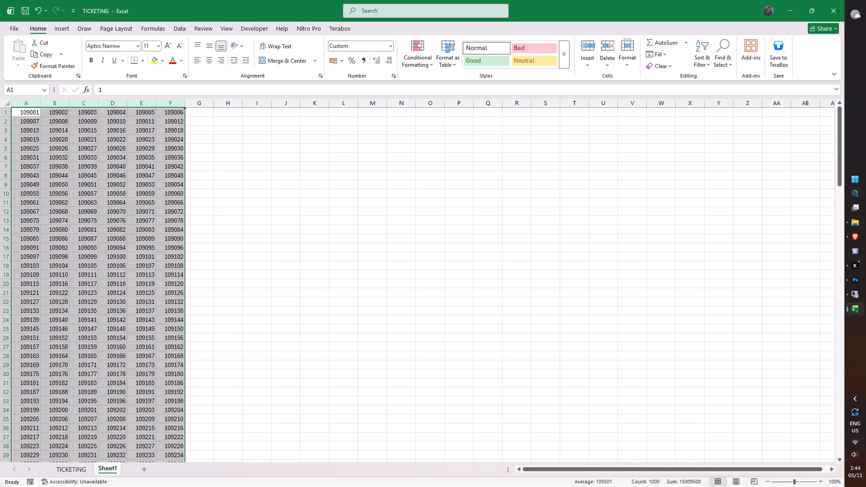
Change the number format of cell D167, the last number in the series, to General.
{"action": "scroll", "coordinate": [245, 325], "scroll_direction": "down", "scroll_amount": 20}
{"action": "scroll", "coordinate": [245, 325], "scroll_direction": "down", "scroll_amount": 15}
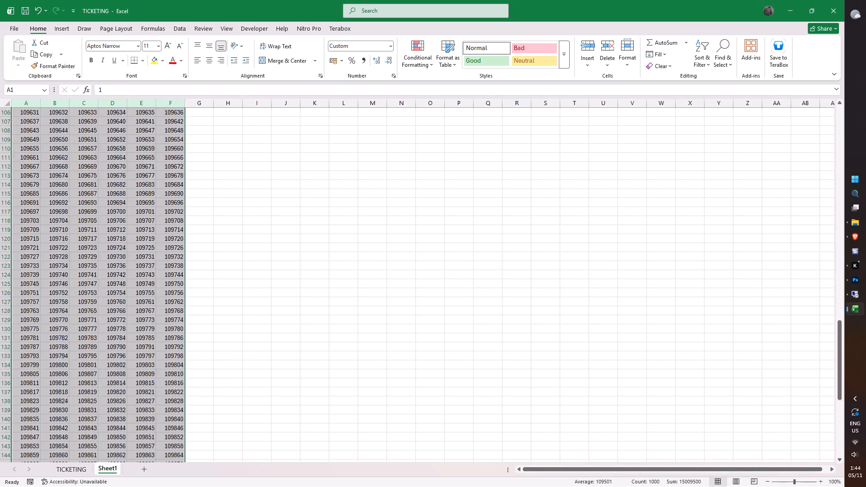
{"action": "scroll", "coordinate": [253, 318], "scroll_direction": "down", "scroll_amount": 14}
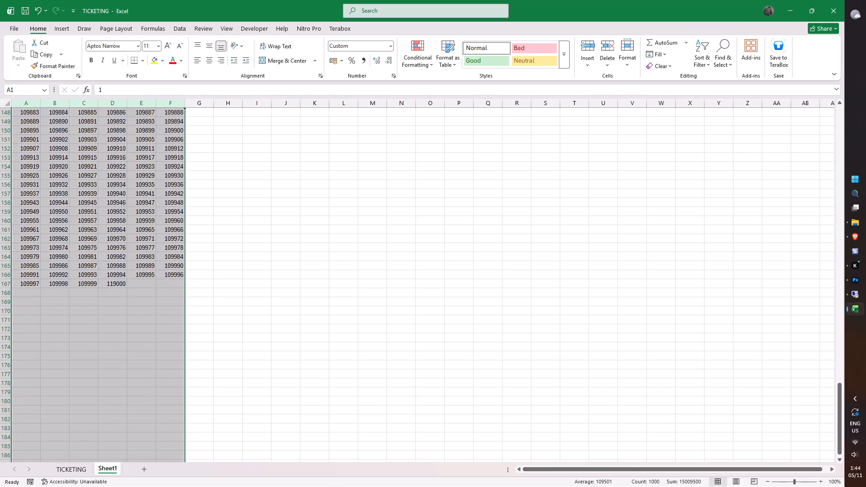
{"action": "left_click", "coordinate": [115, 284]}
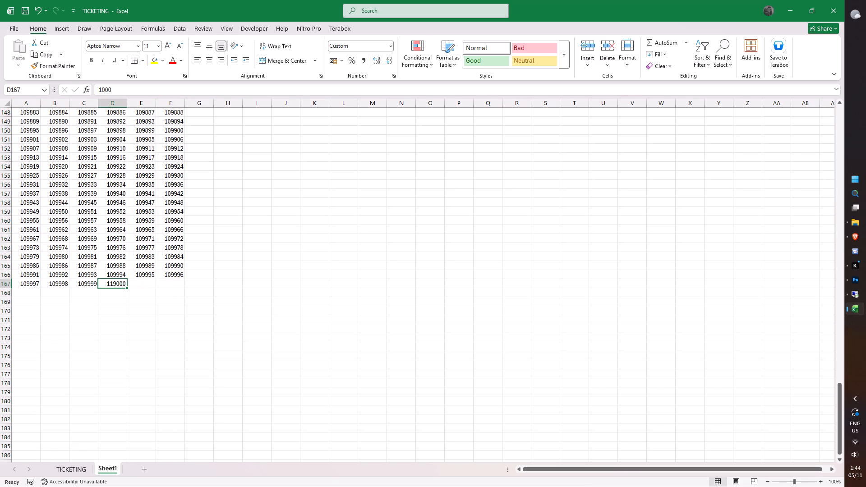
{"action": "double_click", "coordinate": [116, 284]}
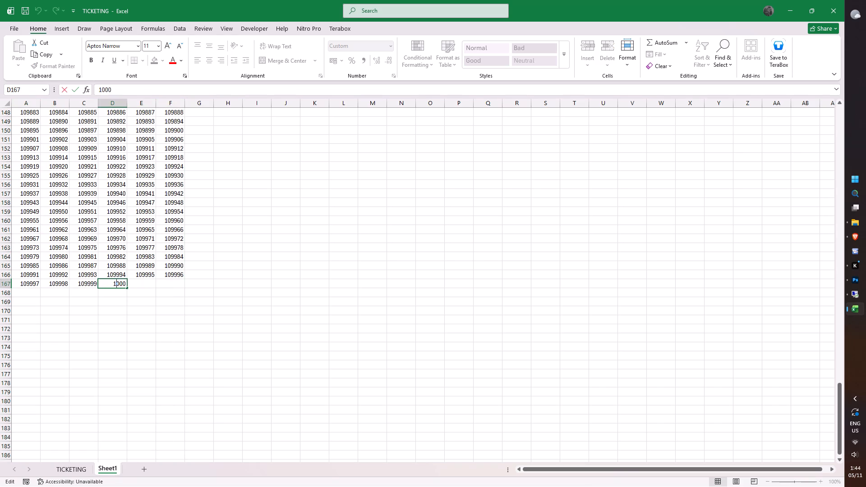
{"action": "left_click", "coordinate": [120, 305]}
{"action": "left_click", "coordinate": [119, 281]}
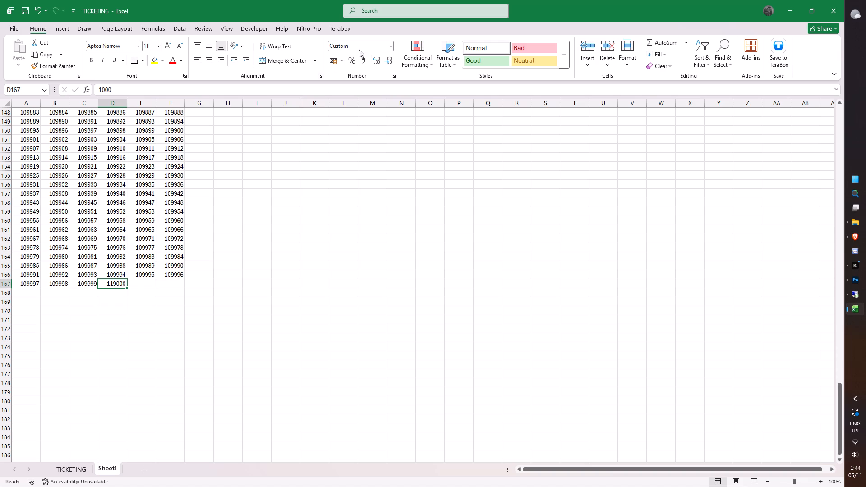
{"action": "left_click", "coordinate": [391, 44]}
{"action": "left_click", "coordinate": [364, 67]}
Enter 110000 in cell D167 as the last number of the 109-prefixed series.
{"action": "left_click", "coordinate": [132, 310]}
{"action": "left_click", "coordinate": [115, 286]}
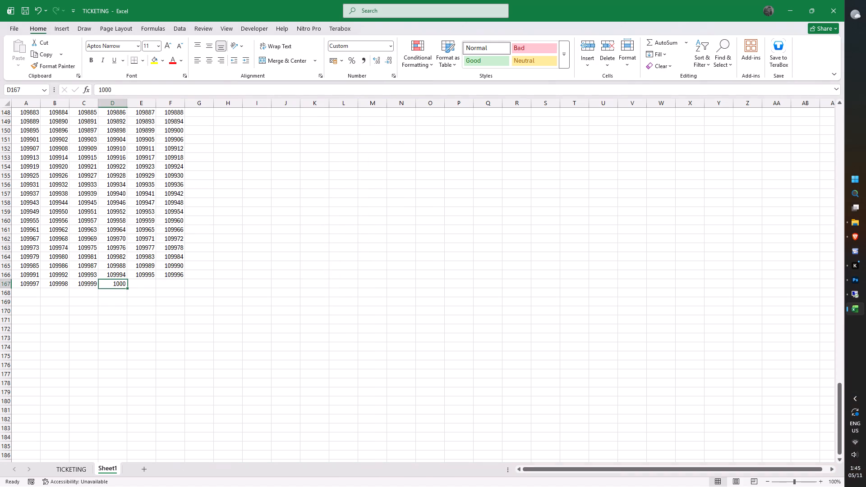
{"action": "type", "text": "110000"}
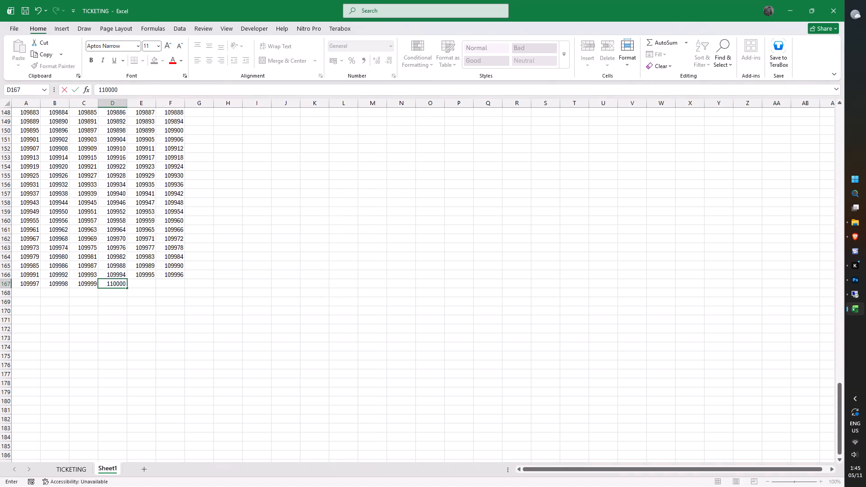
{"action": "left_click", "coordinate": [113, 318]}
Insert a blank row above row 1 of the 109-prefixed sheet.
{"action": "scroll", "coordinate": [175, 310], "scroll_direction": "up", "scroll_amount": 12}
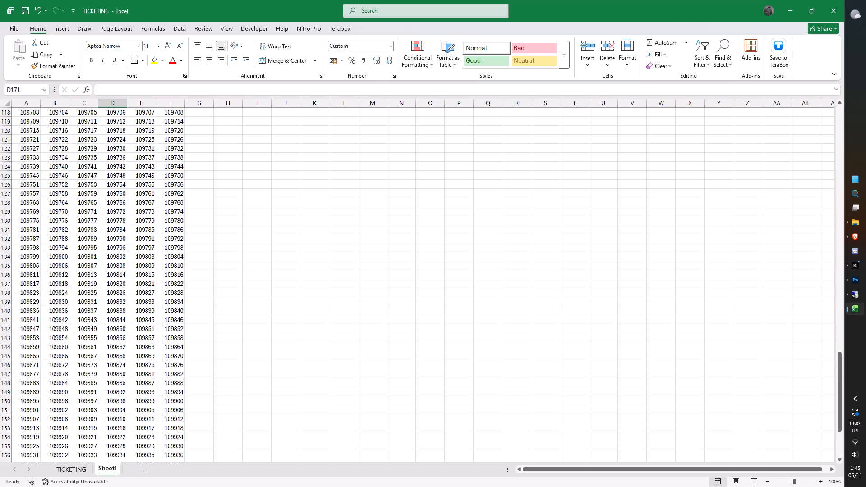
{"action": "scroll", "coordinate": [175, 310], "scroll_direction": "up", "scroll_amount": 9}
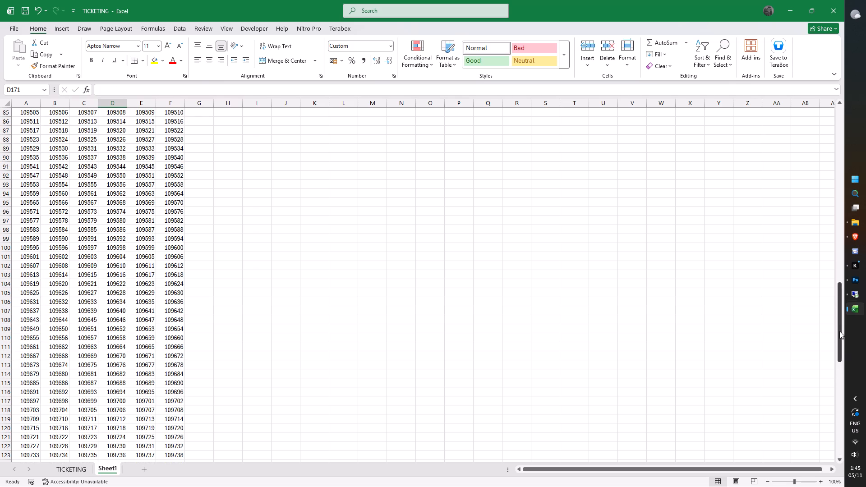
{"action": "left_click_drag", "start_coordinate": [839, 331], "coordinate": [839, 75]}
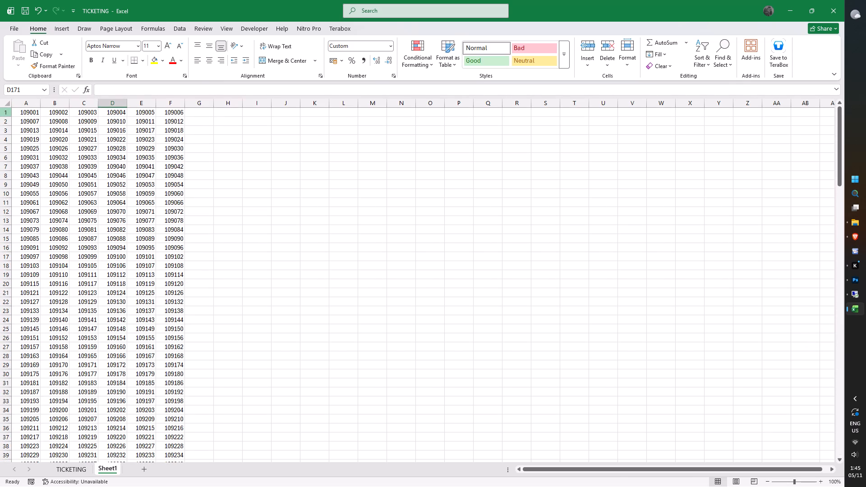
{"action": "left_click", "coordinate": [9, 109]}
{"action": "right_click", "coordinate": [10, 109]}
{"action": "left_click", "coordinate": [35, 197]}
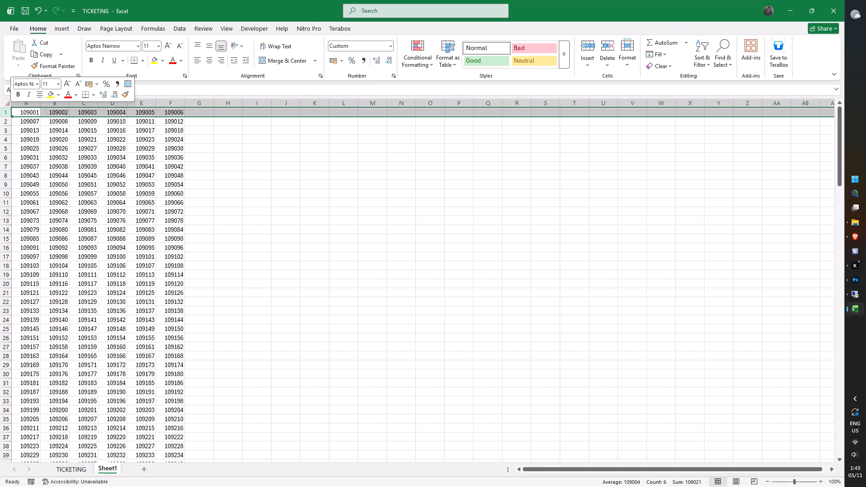
{"action": "left_click", "coordinate": [239, 178]}
Enter the column headers T1, T2, T3, T4, T5 and T6 in cells A1 to F1.
{"action": "left_click", "coordinate": [35, 111]}
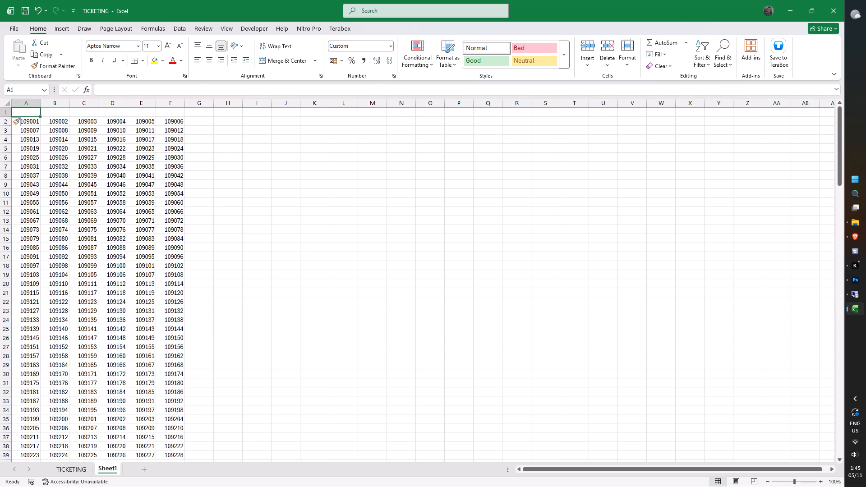
{"action": "type", "text": "t1"}
{"action": "key", "text": "Tab"}
{"action": "key", "text": "t"}
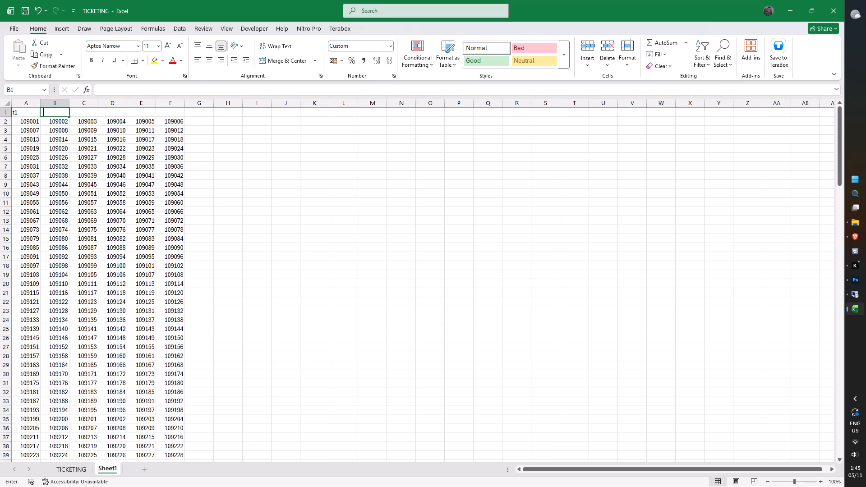
{"action": "key", "text": "BackSpace"}
{"action": "key", "text": "BackSpace"}
{"action": "key", "text": "shift+Tab"}
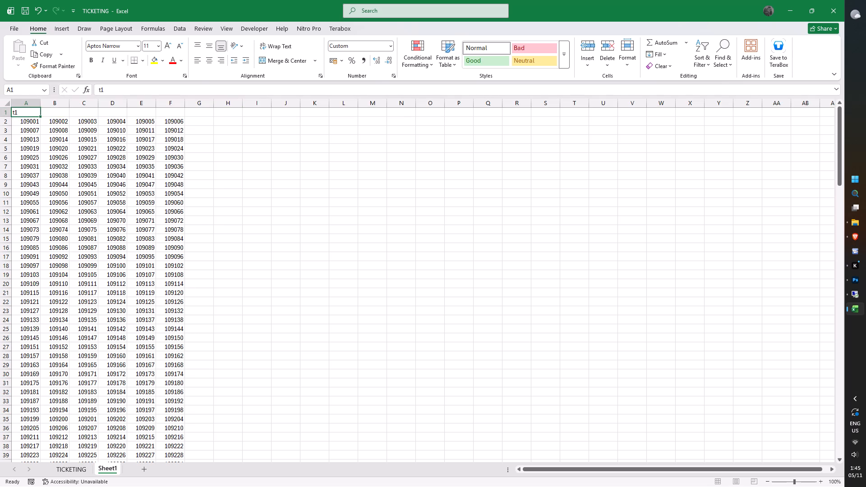
{"action": "key", "text": "Tab"}
{"action": "key", "text": "shift+Tab"}
{"action": "type", "text": "T1"}
{"action": "key", "text": "Tab"}
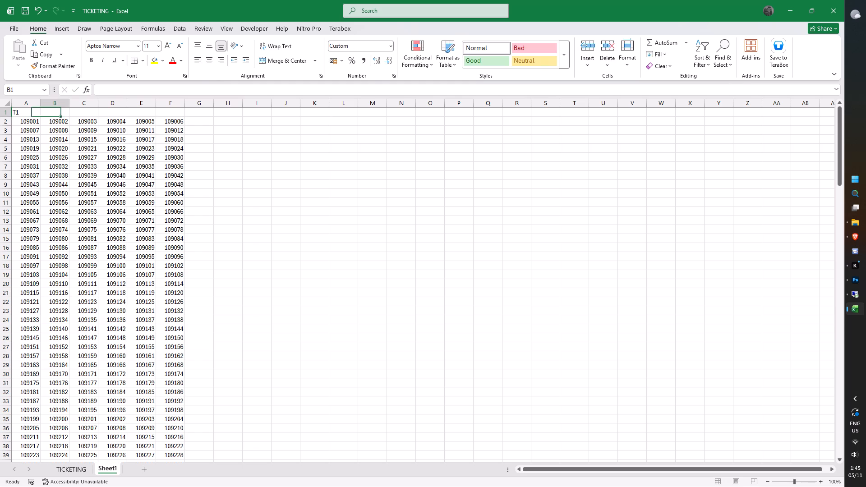
{"action": "type", "text": "T2"}
{"action": "key", "text": "Tab"}
{"action": "type", "text": "T3"}
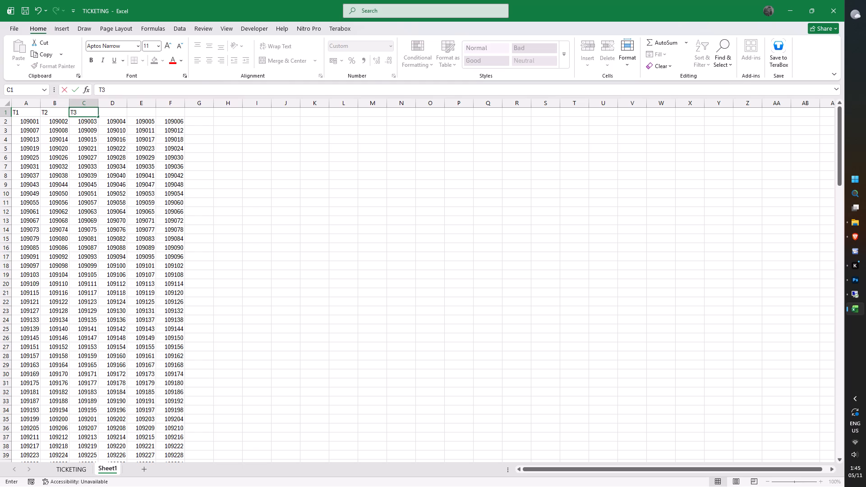
{"action": "key", "text": "Tab"}
{"action": "type", "text": "T4"}
{"action": "key", "text": "Tab"}
{"action": "key", "text": "t"}
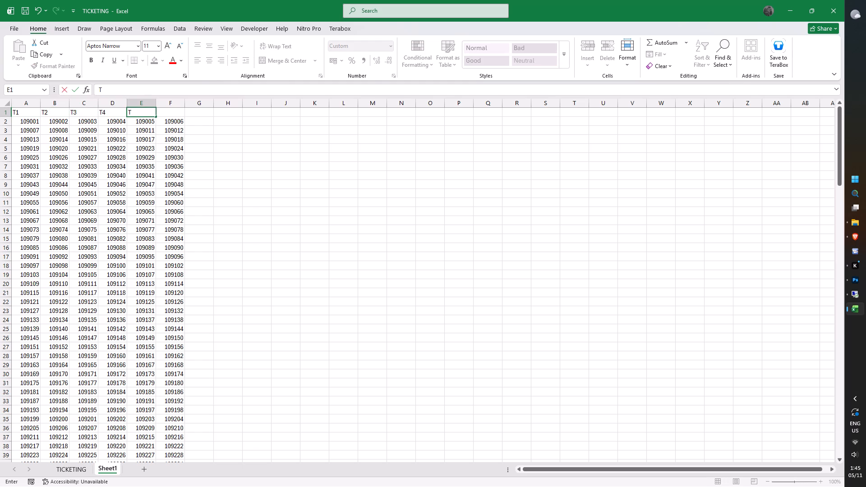
{"action": "key", "text": "5"}
{"action": "key", "text": "Tab"}
{"action": "key", "text": "t"}
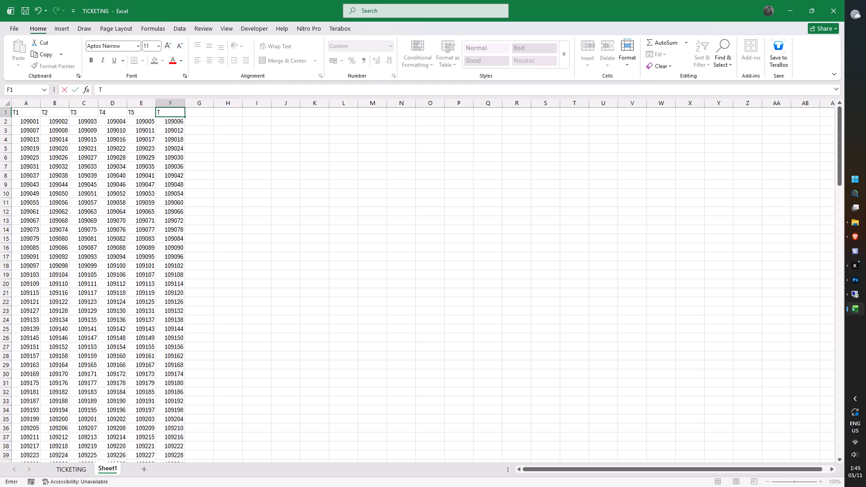
{"action": "key", "text": "6"}
{"action": "left_click", "coordinate": [302, 210]}
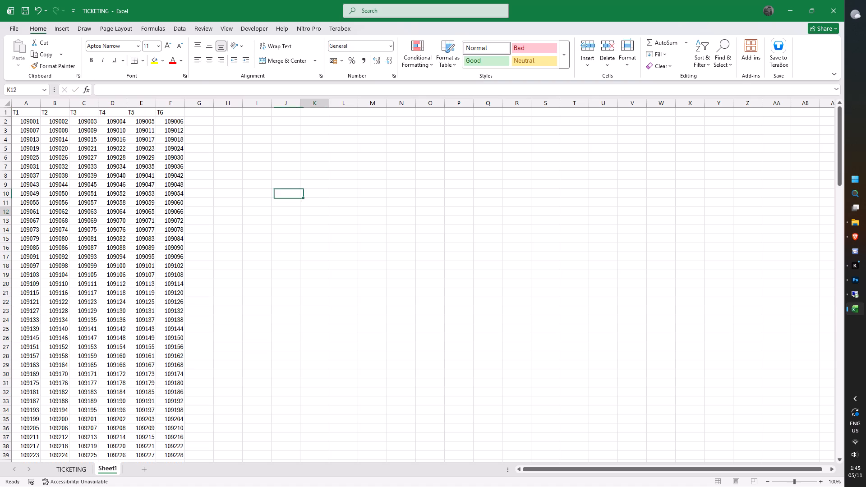
Save the TICKETING file.
{"action": "key", "text": "ctrl+alt+s"}
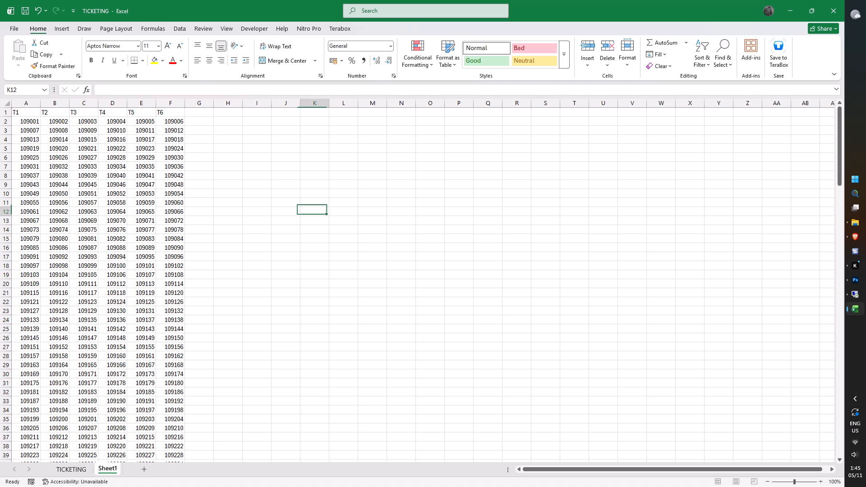
{"action": "key", "text": "ctrl+s"}
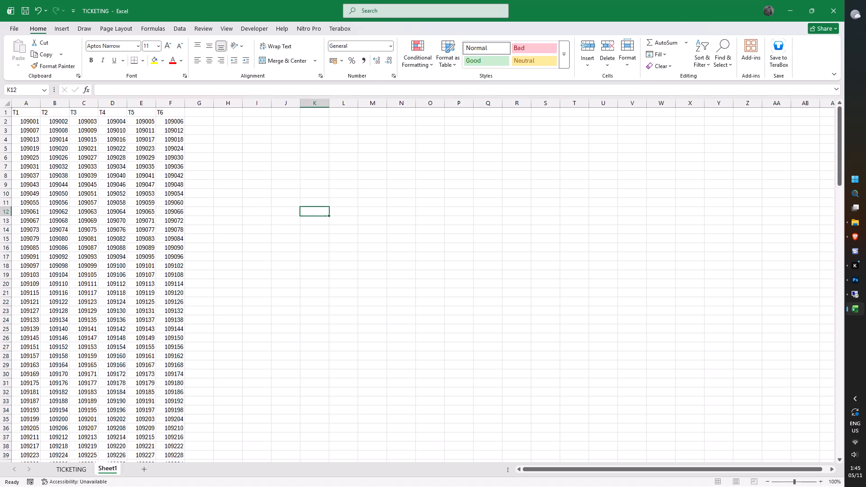
{"action": "left_click", "coordinate": [9, 23]}
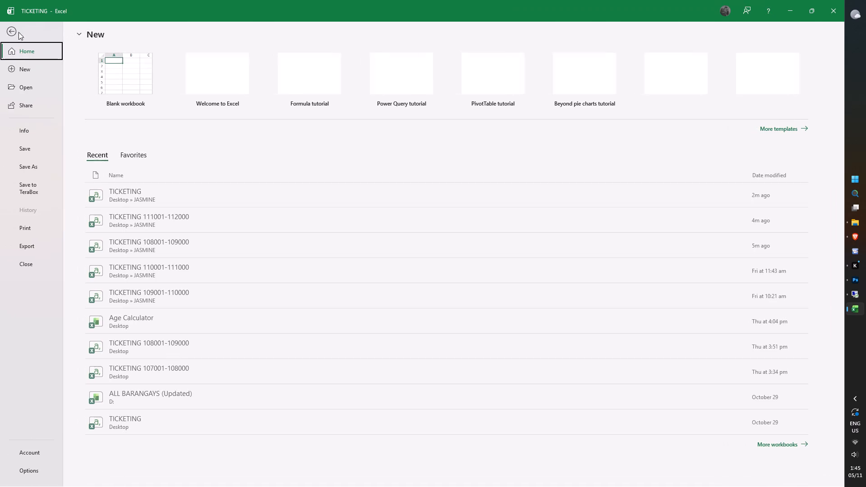
{"action": "left_click", "coordinate": [35, 171]}
{"action": "left_click", "coordinate": [321, 110]}
{"action": "left_click", "coordinate": [322, 106]}
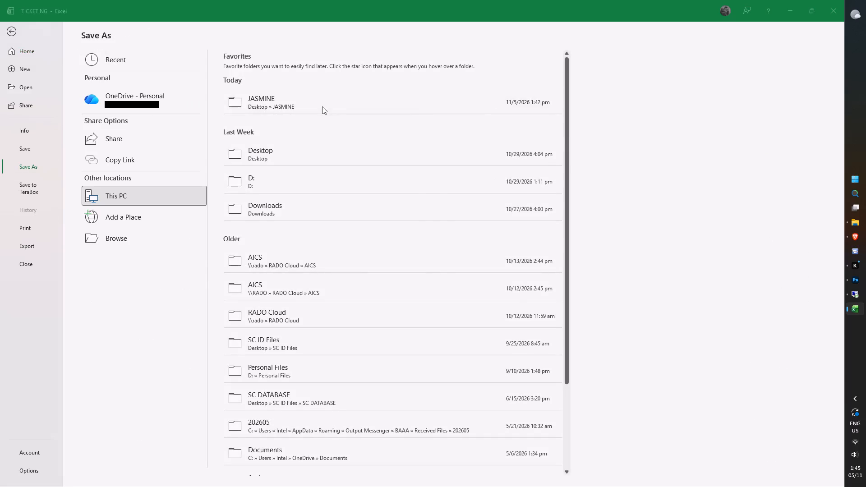
{"action": "left_click", "coordinate": [140, 110]}
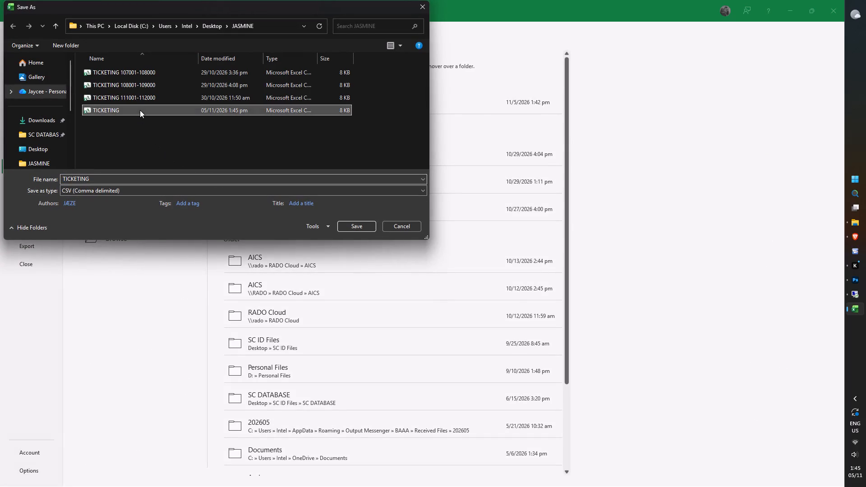
{"action": "left_click", "coordinate": [138, 101]}
{"action": "left_click", "coordinate": [141, 87]}
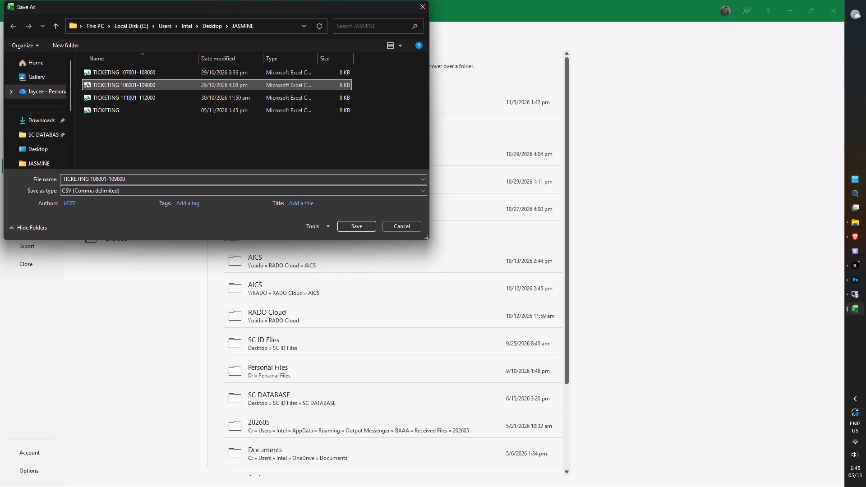
{"action": "left_click_drag", "start_coordinate": [108, 178], "coordinate": [101, 179]}
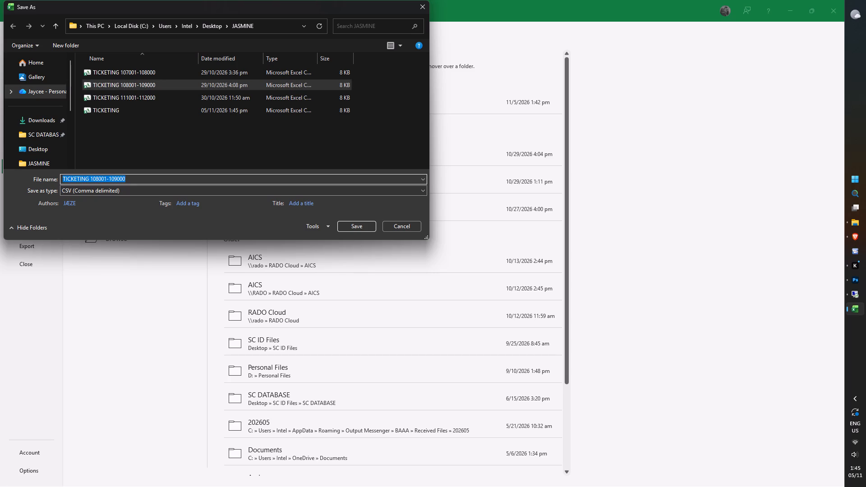
{"action": "left_click", "coordinate": [109, 179]}
{"action": "left_click_drag", "start_coordinate": [109, 179], "coordinate": [95, 181]}
{"action": "key", "text": "ctrl+x"}
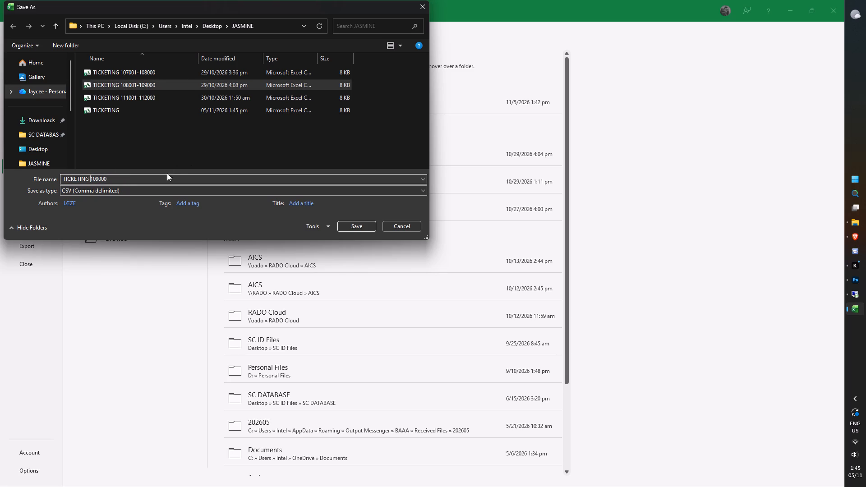
{"action": "left_click", "coordinate": [113, 178]}
{"action": "key", "text": "BackSpace"}
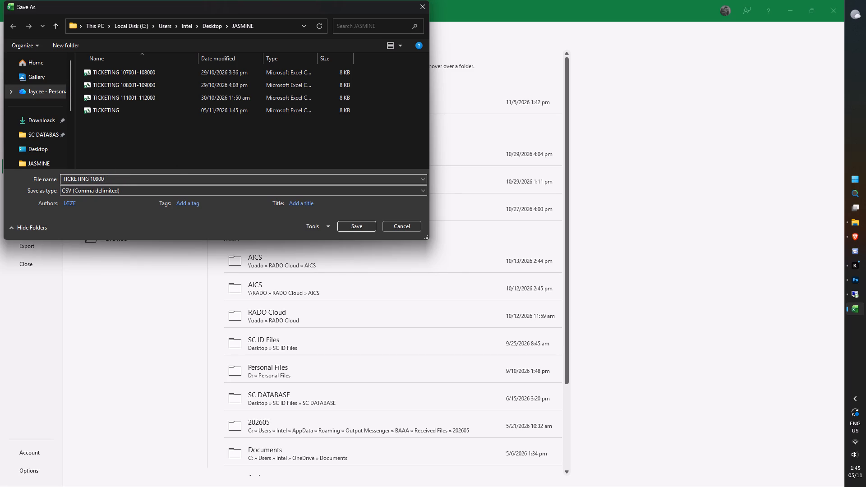
{"action": "key", "text": "1"}
{"action": "key", "text": "minus"}
{"action": "key", "text": "ctrl+v"}
{"action": "key", "text": "BackSpace"}
{"action": "key", "text": "BackSpace"}
{"action": "key", "text": "BackSpace"}
{"action": "key", "text": "BackSpace"}
{"action": "key", "text": "BackSpace"}
{"action": "key", "text": "BackSpace"}
{"action": "type", "text": "10000"}
{"action": "left_click", "coordinate": [354, 227]}
{"action": "left_click", "coordinate": [447, 283]}
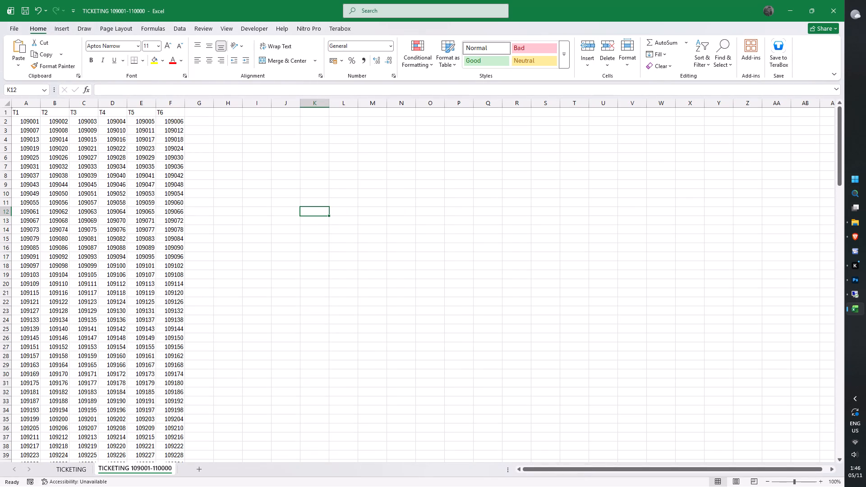
Copy columns A to F of the TICKETING sheet into another new sheet, starting at cell A1.
{"action": "left_click", "coordinate": [76, 467]}
{"action": "key", "text": "ctrl+c"}
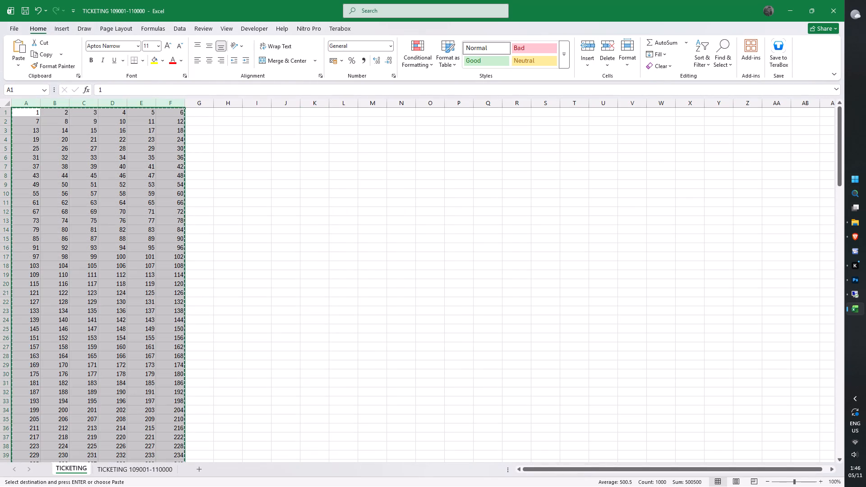
{"action": "left_click", "coordinate": [198, 470]}
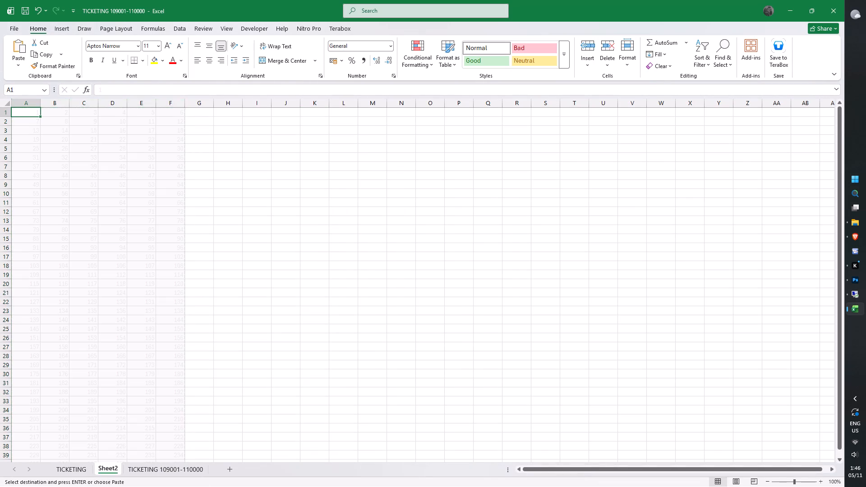
{"action": "key", "text": "ctrl+v"}
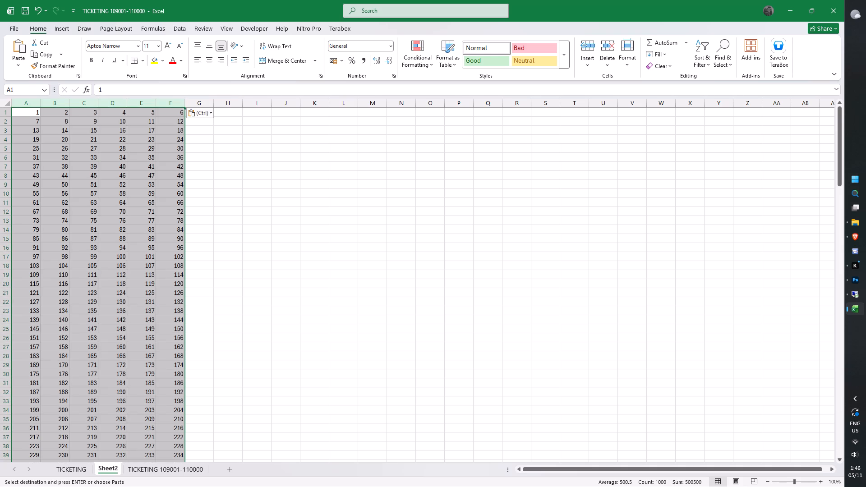
Apply the custom number format 110000 to columns A to F of Sheet2.
{"action": "left_click_drag", "start_coordinate": [22, 102], "coordinate": [170, 99]}
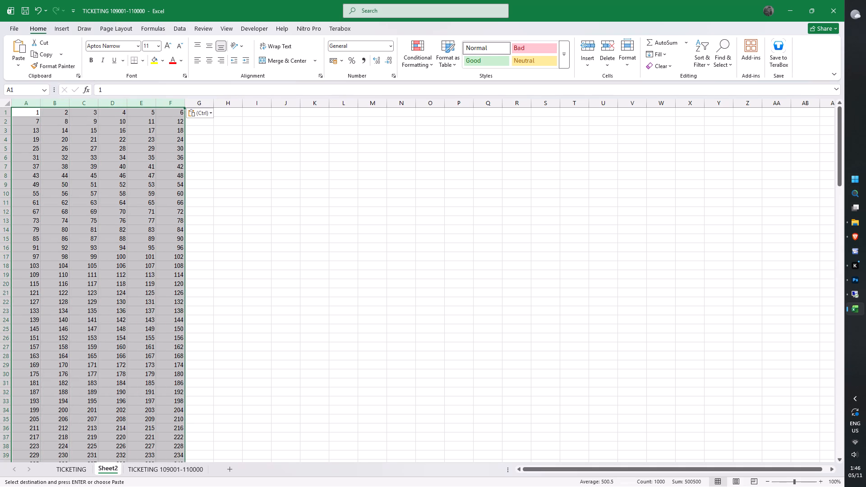
{"action": "right_click", "coordinate": [35, 102]}
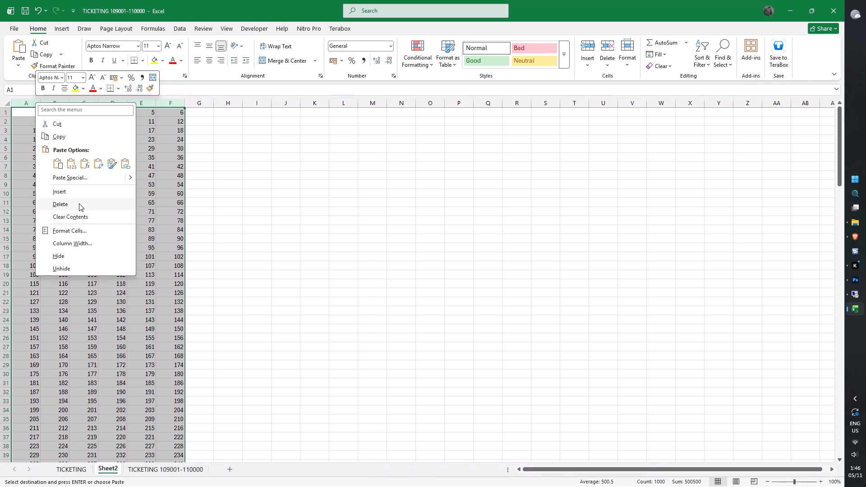
{"action": "left_click", "coordinate": [77, 233]}
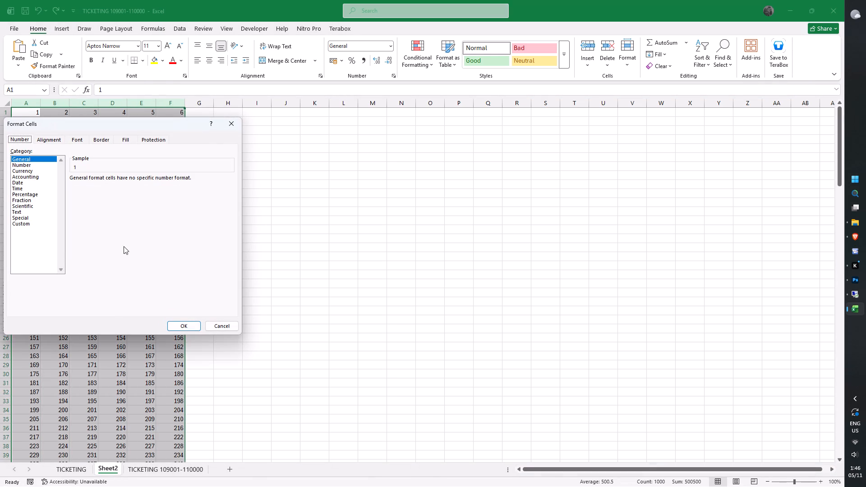
{"action": "left_click", "coordinate": [26, 226]}
{"action": "left_click", "coordinate": [28, 223]}
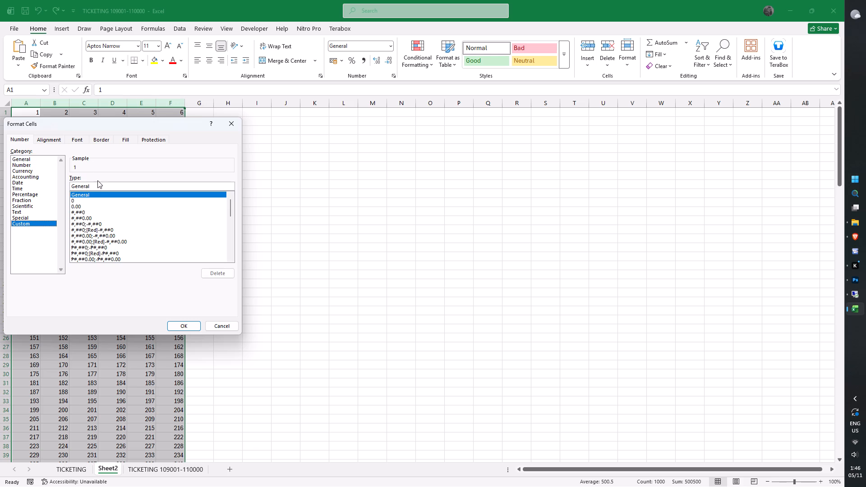
{"action": "left_click_drag", "start_coordinate": [97, 184], "coordinate": [53, 183]}
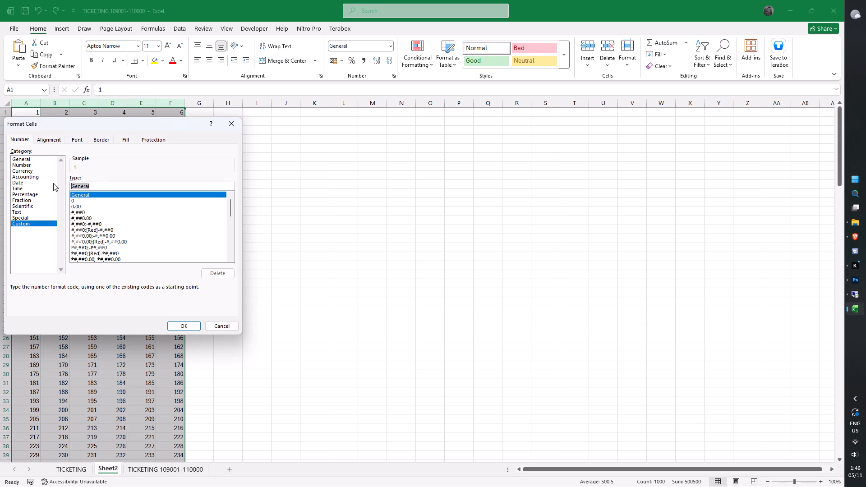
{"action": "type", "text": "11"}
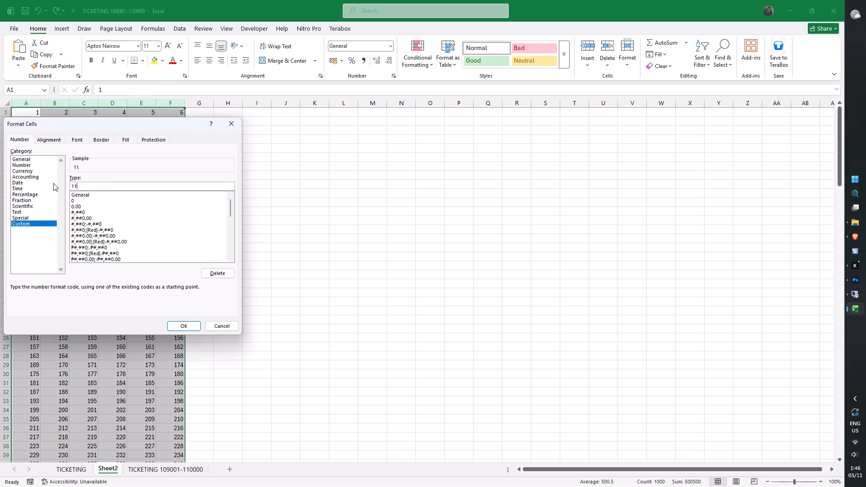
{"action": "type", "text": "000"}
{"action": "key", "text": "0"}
{"action": "left_click", "coordinate": [187, 326]}
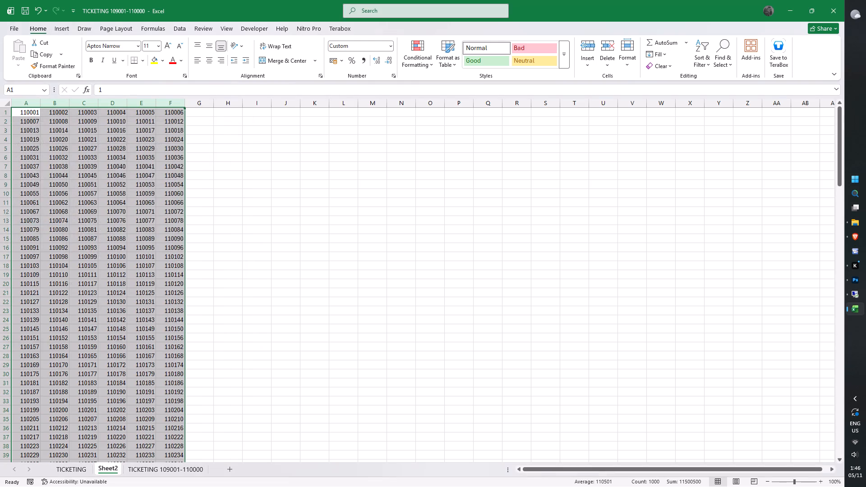
Set cell D167, the last ticket number in Sheet2, to General format and change its value to 111000.
{"action": "scroll", "coordinate": [180, 322], "scroll_direction": "down", "scroll_amount": 17}
{"action": "scroll", "coordinate": [186, 317], "scroll_direction": "down", "scroll_amount": 14}
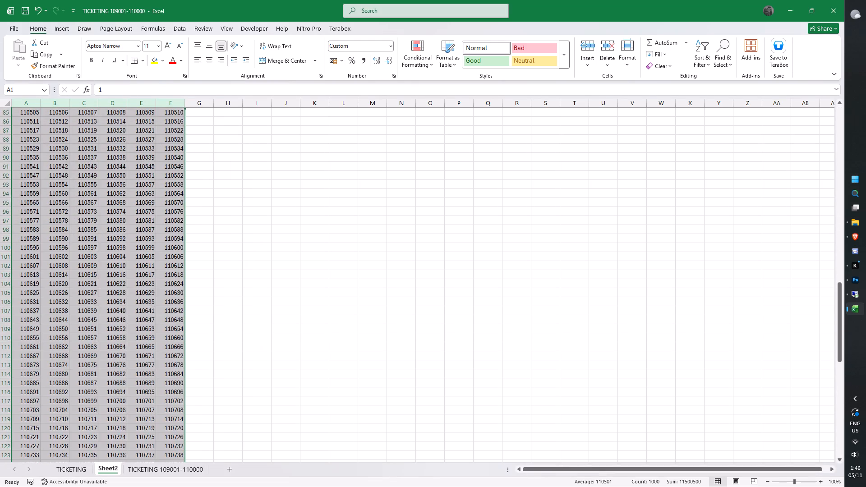
{"action": "scroll", "coordinate": [181, 329], "scroll_direction": "down", "scroll_amount": 18}
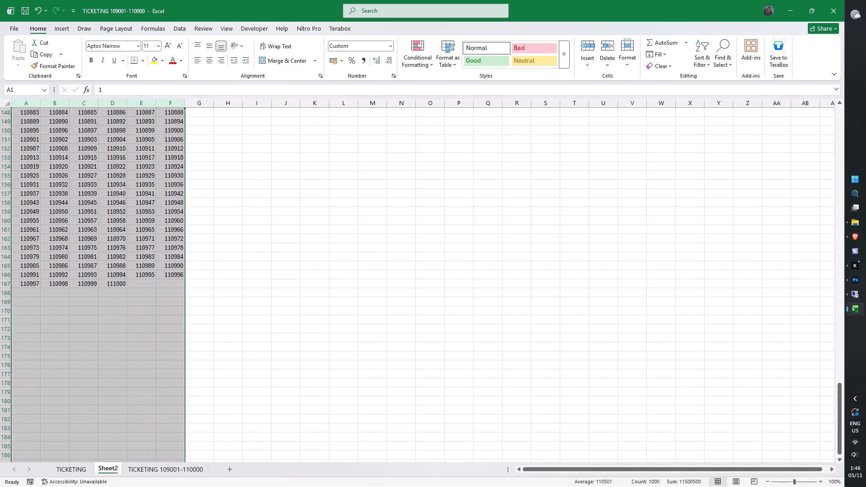
{"action": "left_click", "coordinate": [110, 282]}
{"action": "left_click", "coordinate": [372, 46]}
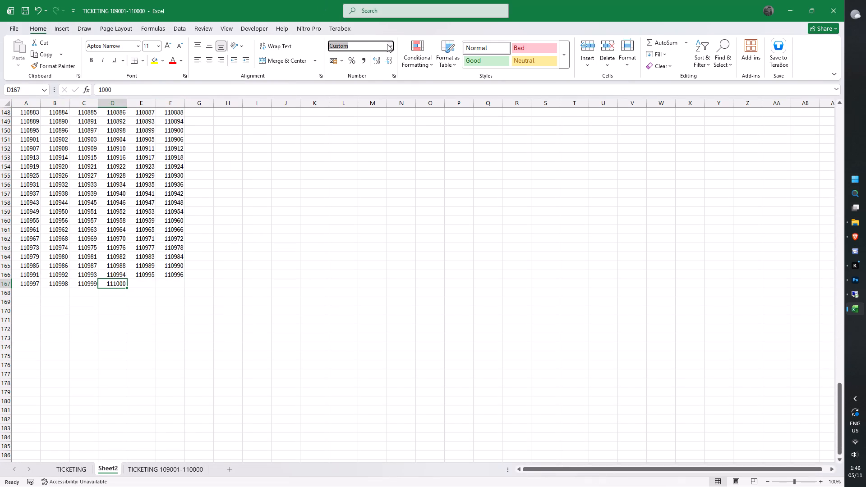
{"action": "left_click", "coordinate": [391, 44]}
{"action": "left_click", "coordinate": [368, 60]}
{"action": "left_click", "coordinate": [129, 306]}
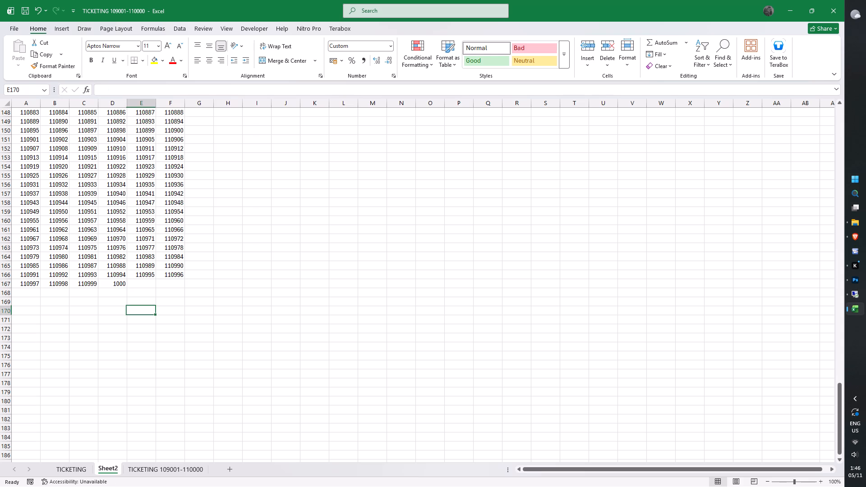
{"action": "left_click", "coordinate": [118, 286]}
{"action": "double_click", "coordinate": [119, 284]}
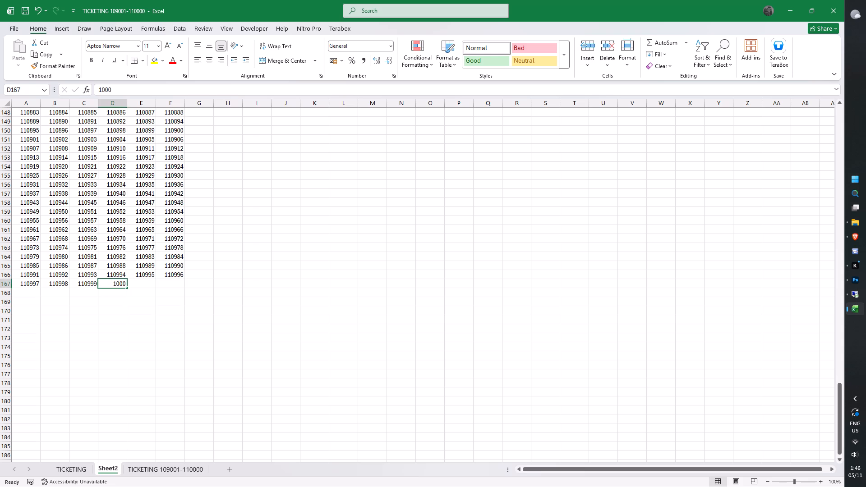
{"action": "key", "text": "BackSpace"}
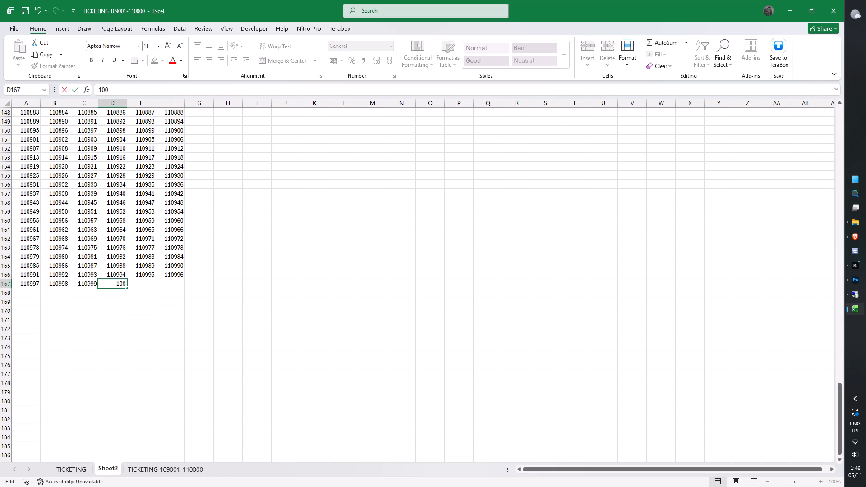
{"action": "key", "text": "BackSpace"}
{"action": "type", "text": "11"}
{"action": "key", "text": "1"}
{"action": "key", "text": "0"}
{"action": "left_click", "coordinate": [183, 347]}
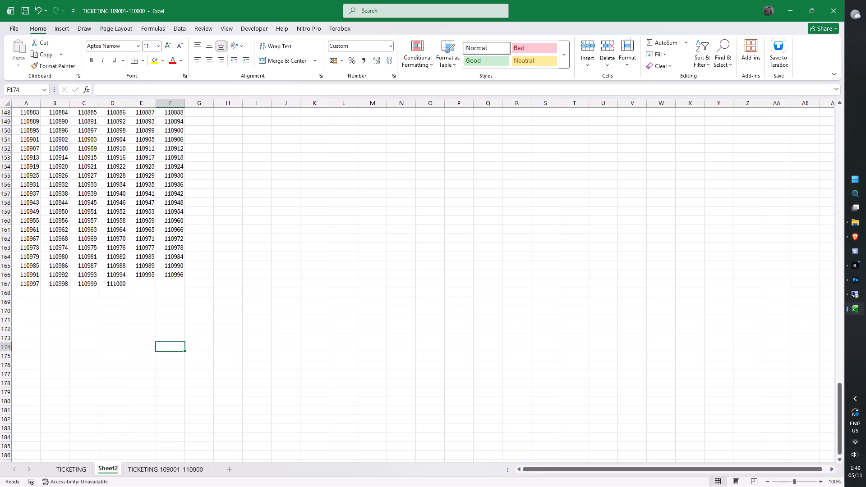
{"action": "left_click", "coordinate": [16, 25]}
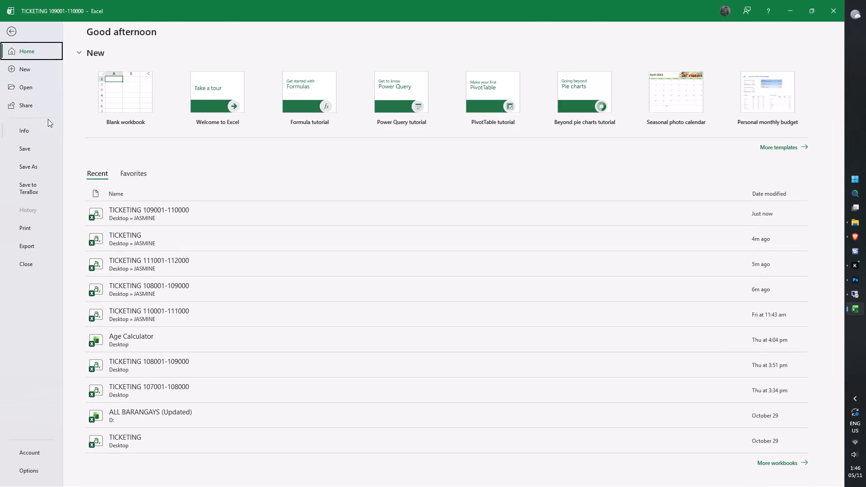
{"action": "left_click", "coordinate": [34, 166]}
{"action": "double_click", "coordinate": [282, 102]}
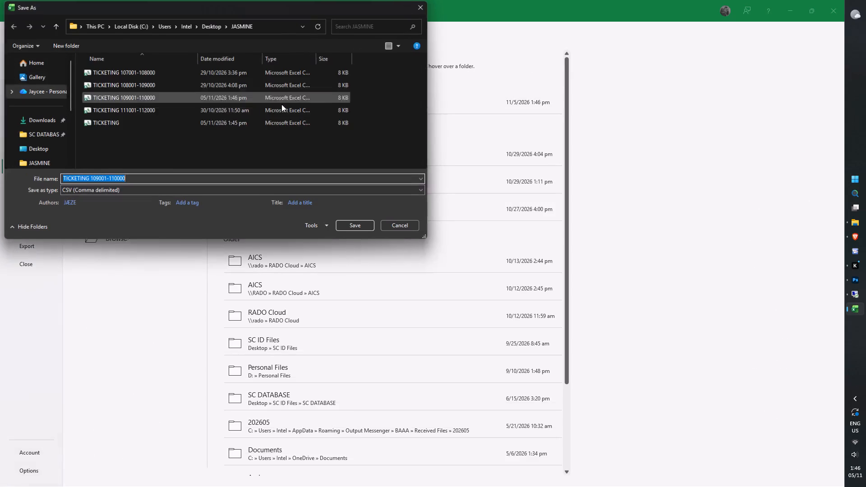
{"action": "left_click", "coordinate": [147, 96]}
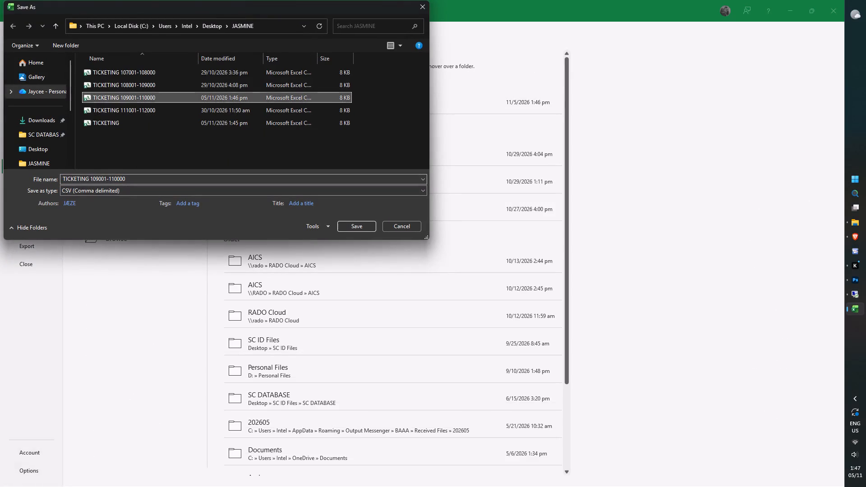
{"action": "left_click", "coordinate": [109, 177]}
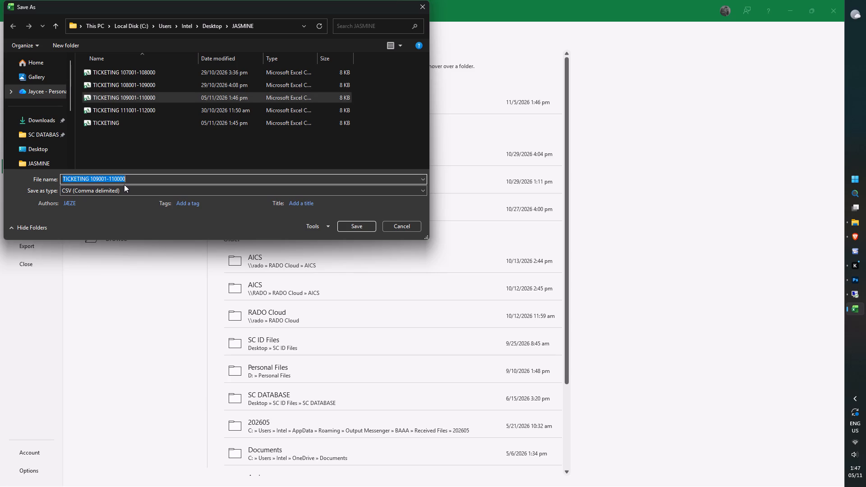
{"action": "left_click", "coordinate": [105, 178]}
{"action": "left_click_drag", "start_coordinate": [109, 178], "coordinate": [95, 181]}
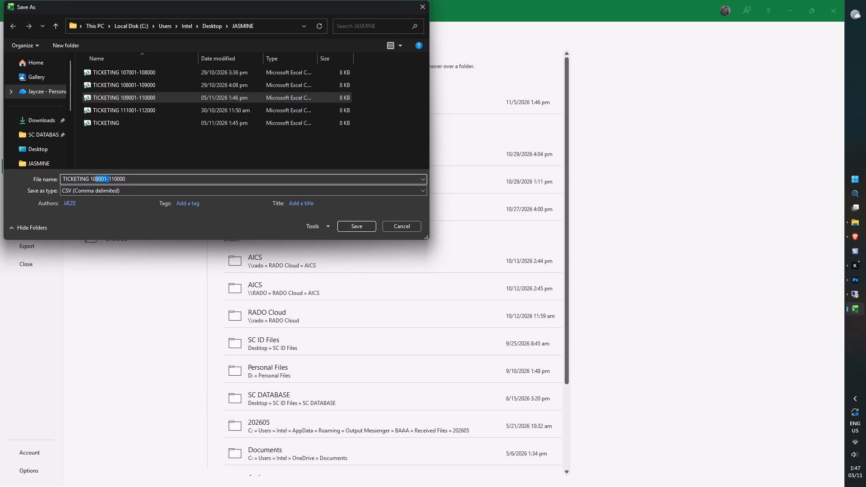
{"action": "left_click_drag", "start_coordinate": [95, 181], "coordinate": [91, 180]}
{"action": "key", "text": "ctrl+x"}
{"action": "left_click", "coordinate": [125, 181]}
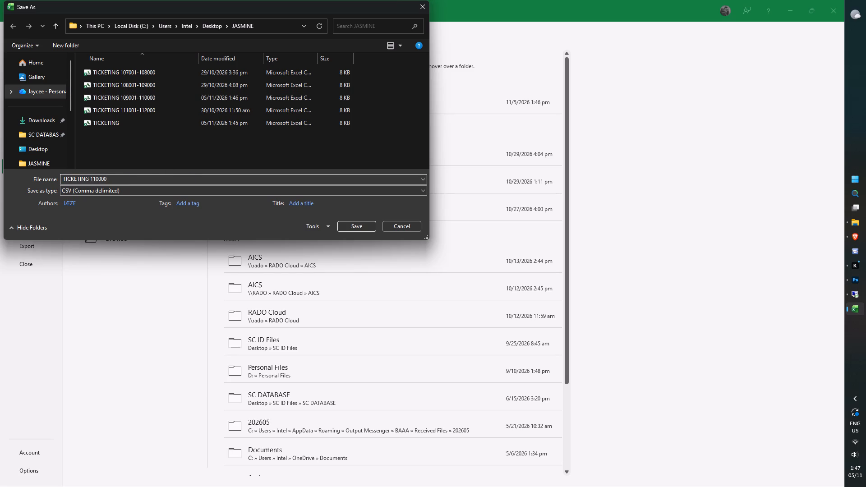
{"action": "key", "text": "minus"}
{"action": "key", "text": "ctrl+v"}
{"action": "key", "text": "BackSpace"}
{"action": "key", "text": "BackSpace"}
{"action": "key", "text": "BackSpace"}
{"action": "key", "text": "BackSpace"}
{"action": "key", "text": "BackSpace"}
{"action": "key", "text": "BackSpace"}
{"action": "type", "text": "11000"}
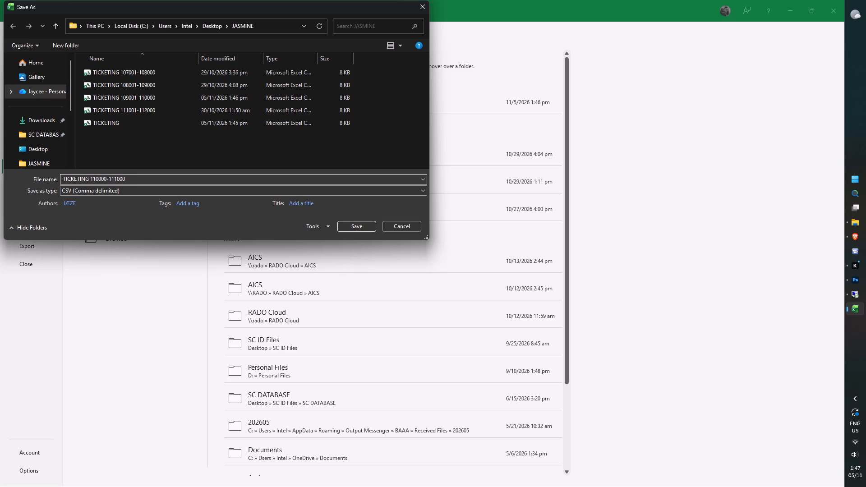
{"action": "left_click", "coordinate": [357, 226]}
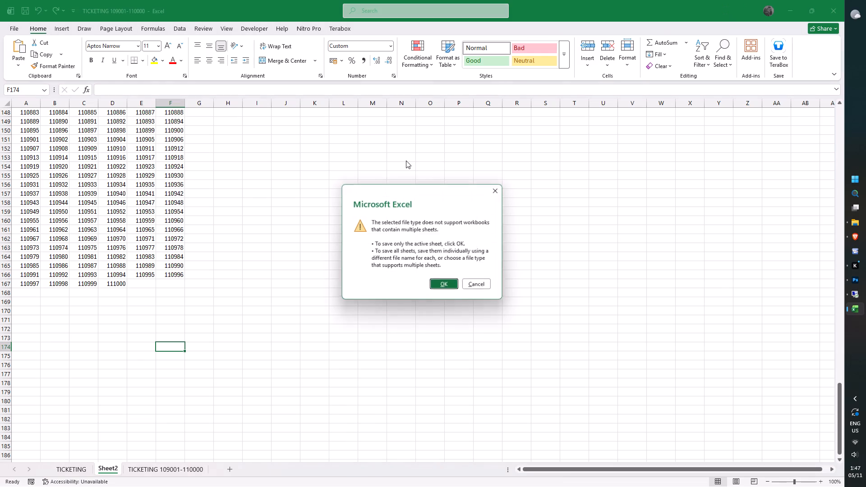
{"action": "left_click", "coordinate": [438, 284]}
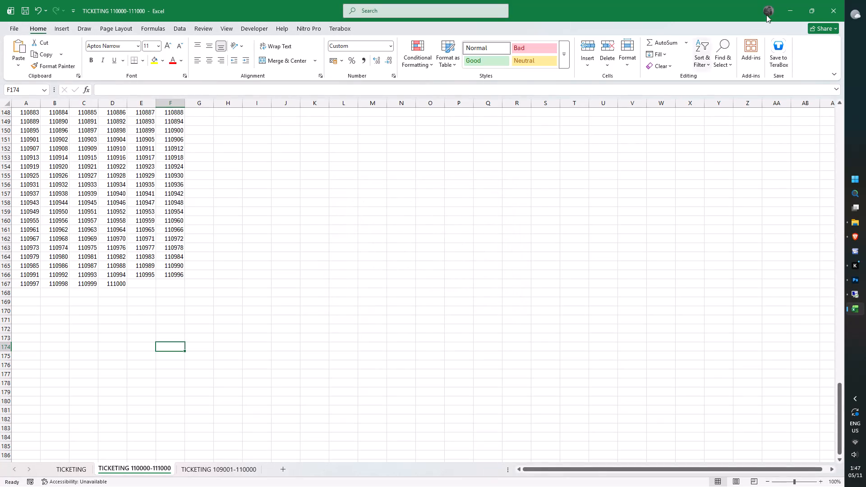
Check the ticketing files in the JASMINE folder and the ticket range requested in the Facebook chat.
{"action": "left_click", "coordinate": [797, 4]}
{"action": "left_click", "coordinate": [192, 325]}
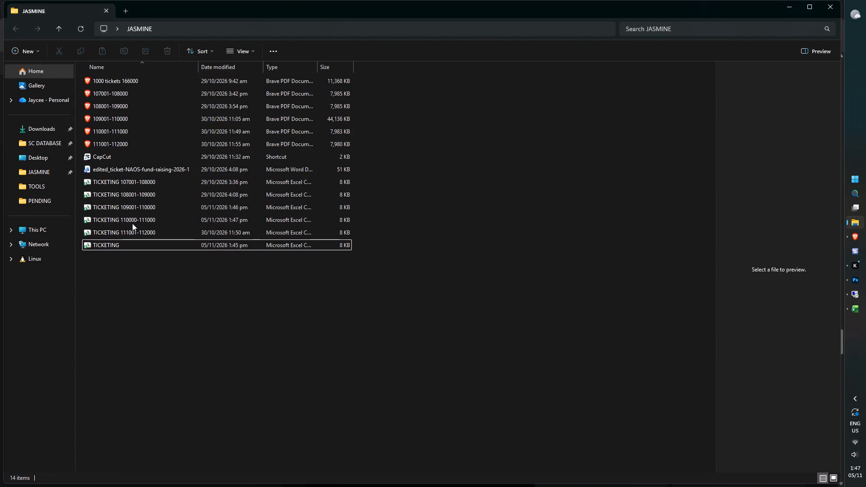
{"action": "key", "text": "alt+Tab"}
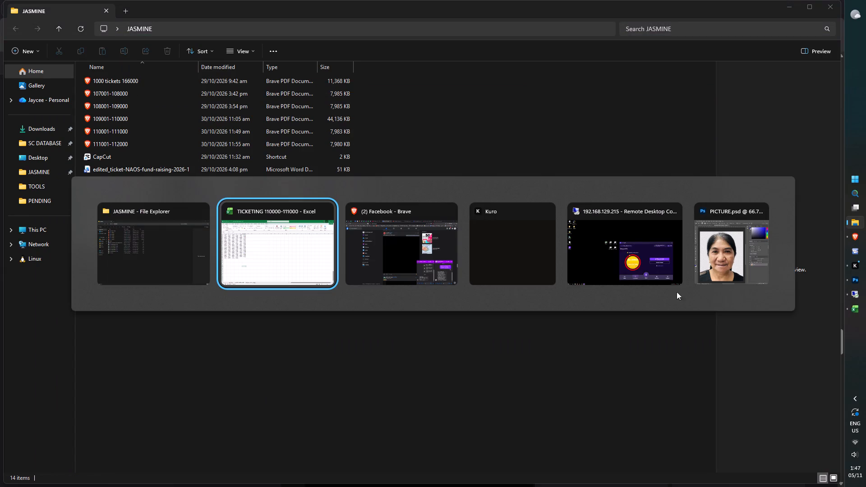
{"action": "key", "text": "alt+Tab"}
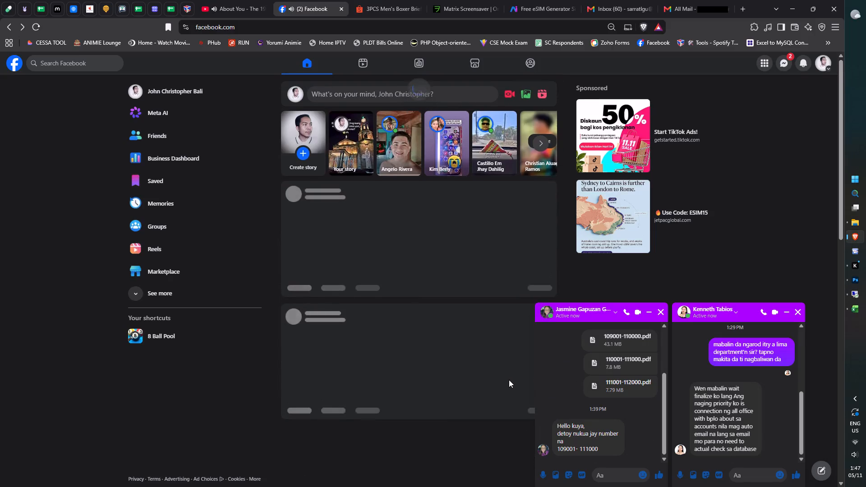
{"action": "key", "text": "alt+Tab"}
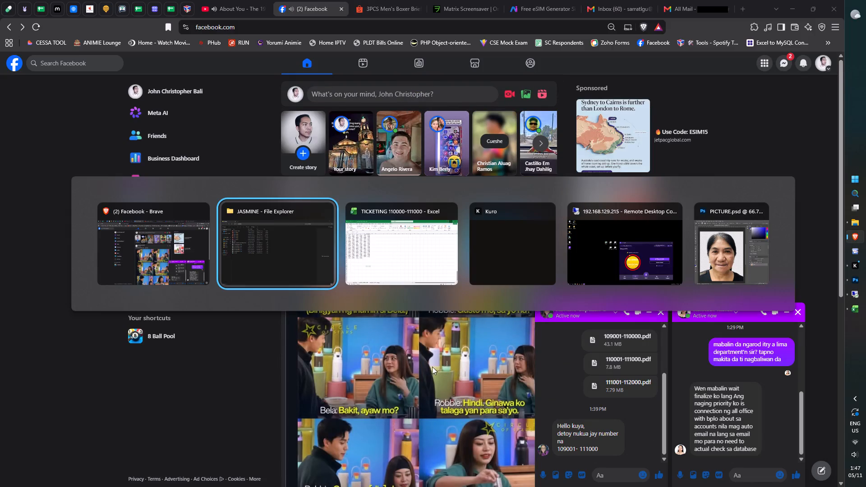
{"action": "key", "text": "alt+Tab"}
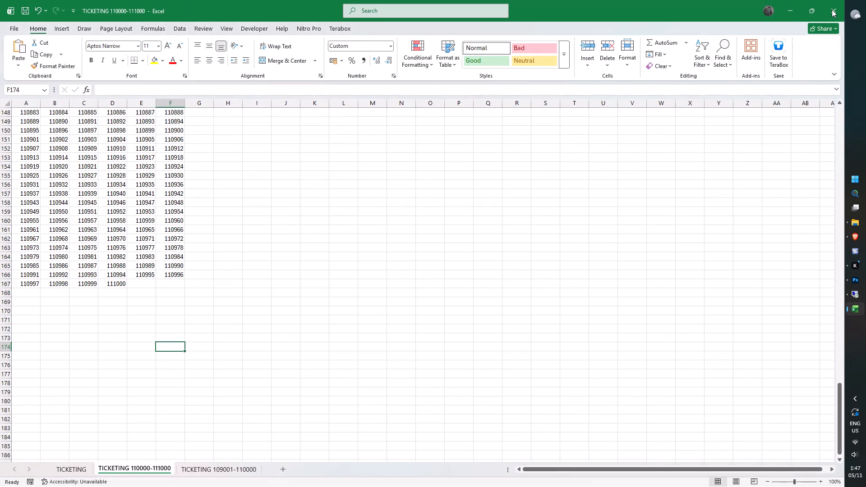
{"action": "left_click", "coordinate": [832, 9]}
{"action": "left_click", "coordinate": [415, 312]}
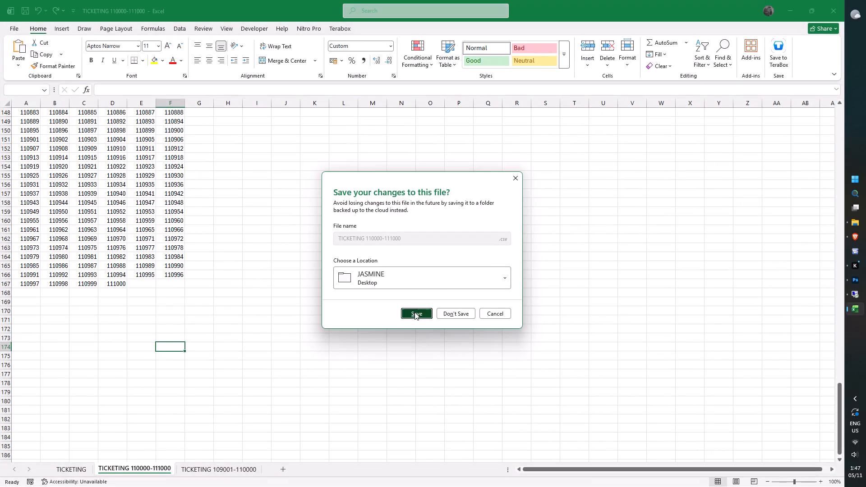
{"action": "key", "text": "alt+Tab"}
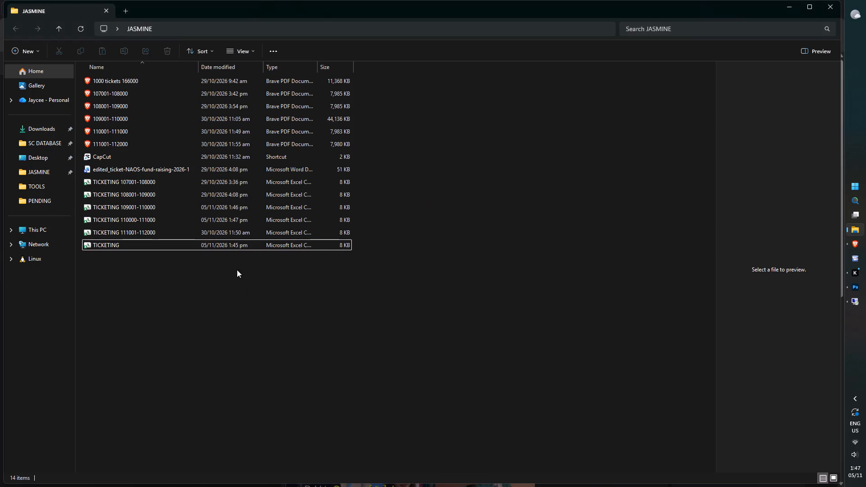
{"action": "left_click", "coordinate": [207, 331]}
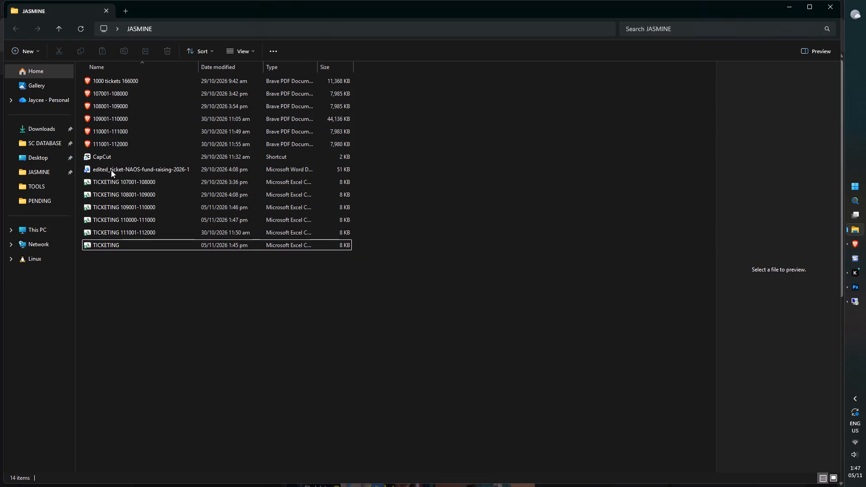
{"action": "double_click", "coordinate": [111, 170]}
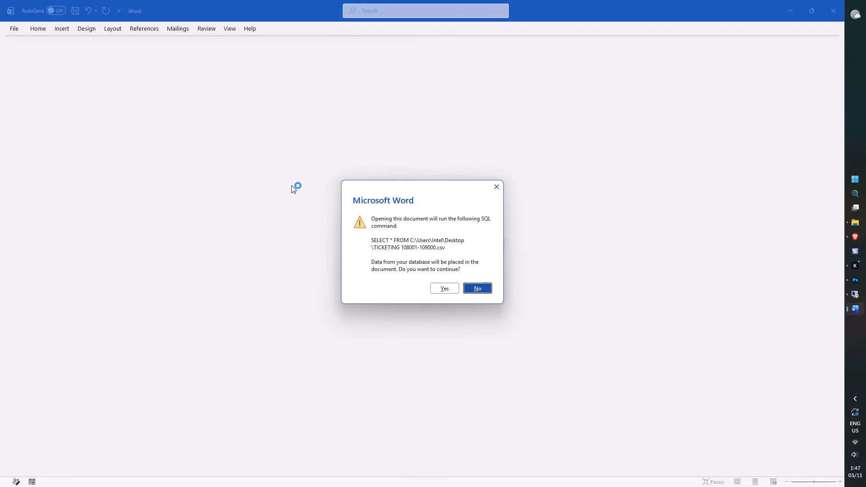
{"action": "left_click", "coordinate": [446, 291]}
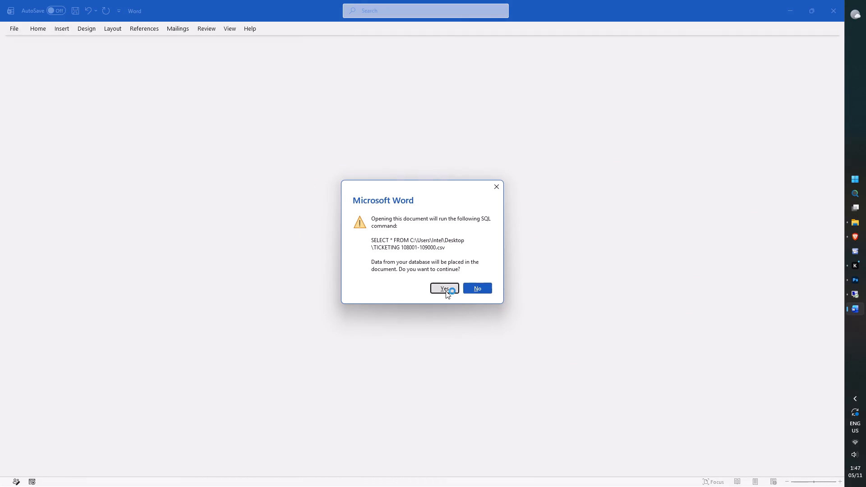
{"action": "left_click", "coordinate": [399, 255]}
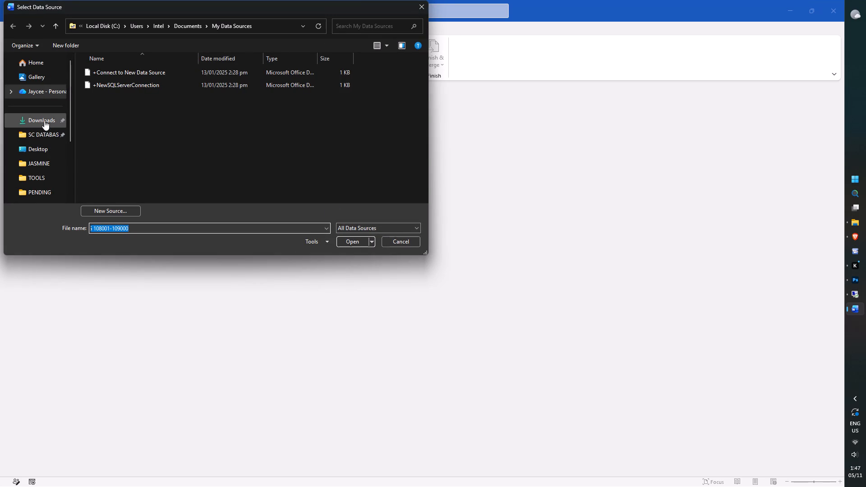
{"action": "left_click", "coordinate": [40, 157]}
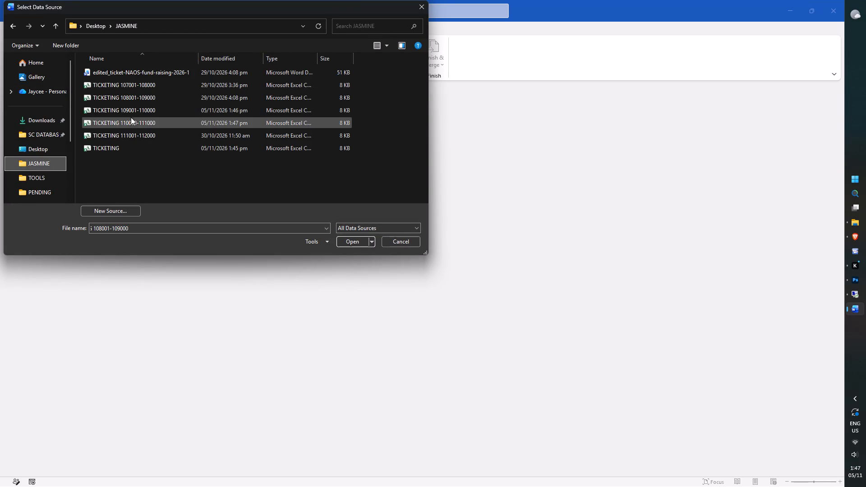
{"action": "left_click", "coordinate": [136, 110]}
{"action": "left_click", "coordinate": [350, 239]}
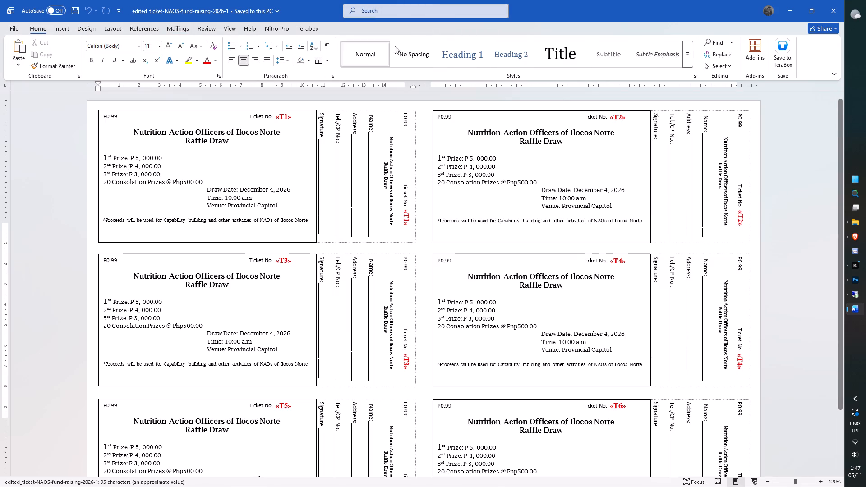
Preview the mail merge results in the ticket document.
{"action": "left_click", "coordinate": [175, 28]}
{"action": "left_click", "coordinate": [336, 53]}
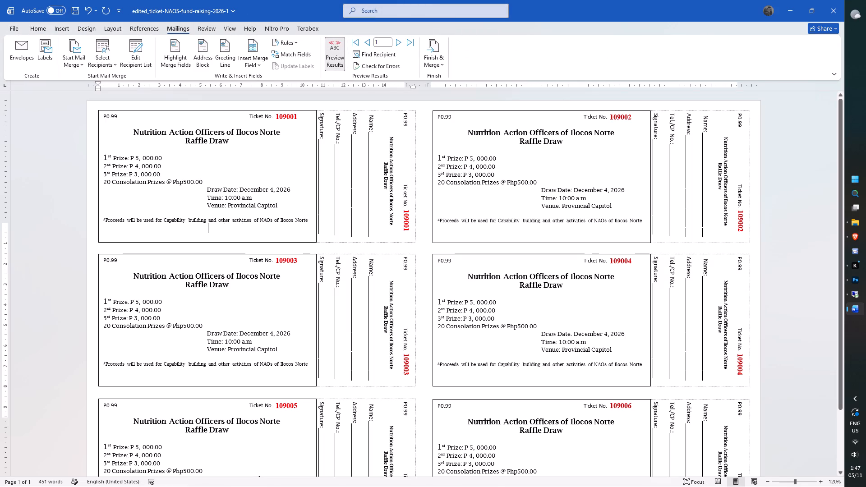
Go to merge record 167 in the results preview and check the last ticket numbers on the page.
{"action": "left_click", "coordinate": [383, 44]}
{"action": "type", "text": "167"}
{"action": "key", "text": "Return"}
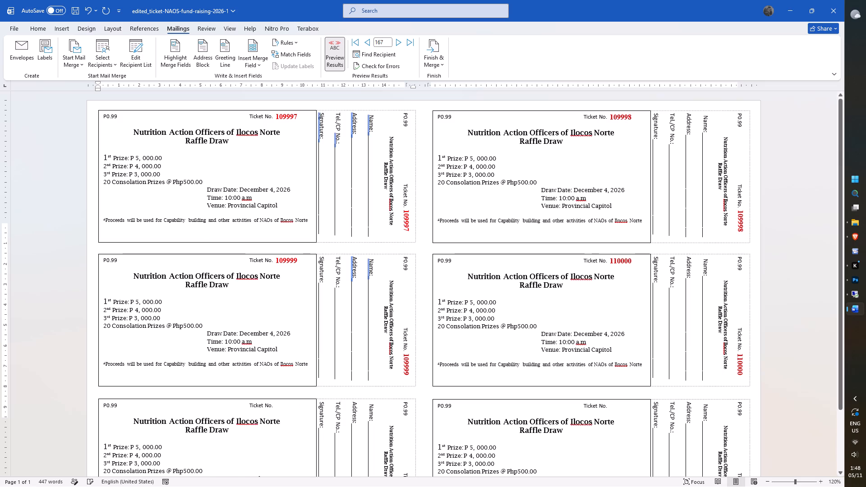
{"action": "scroll", "coordinate": [670, 125], "scroll_direction": "down", "scroll_amount": 4}
{"action": "scroll", "coordinate": [690, 204], "scroll_direction": "down", "scroll_amount": 3}
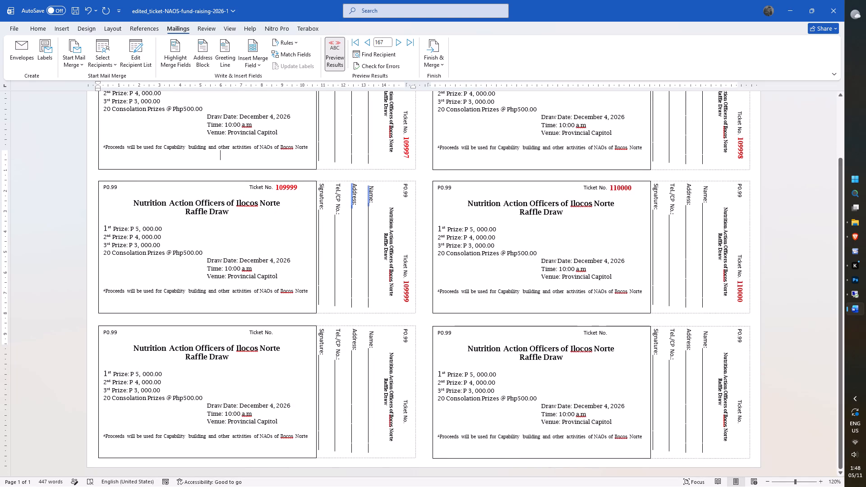
{"action": "scroll", "coordinate": [614, 334], "scroll_direction": "up", "scroll_amount": 5}
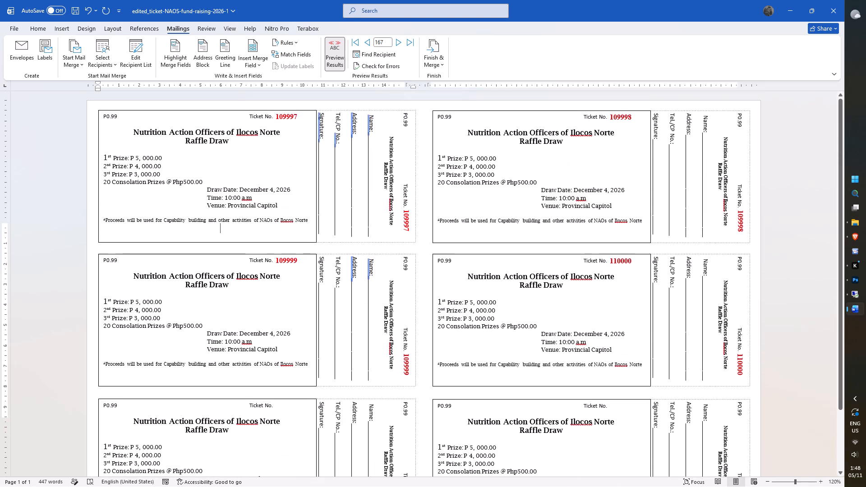
Finish the merge by sending records 1 to 167 to the printer.
{"action": "left_click", "coordinate": [437, 56]}
{"action": "left_click", "coordinate": [456, 90]}
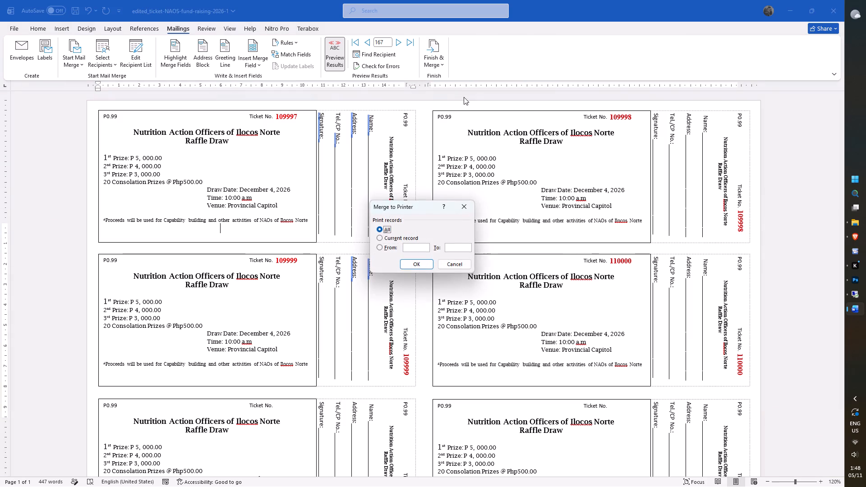
{"action": "left_click", "coordinate": [382, 247]}
{"action": "left_click", "coordinate": [413, 246]}
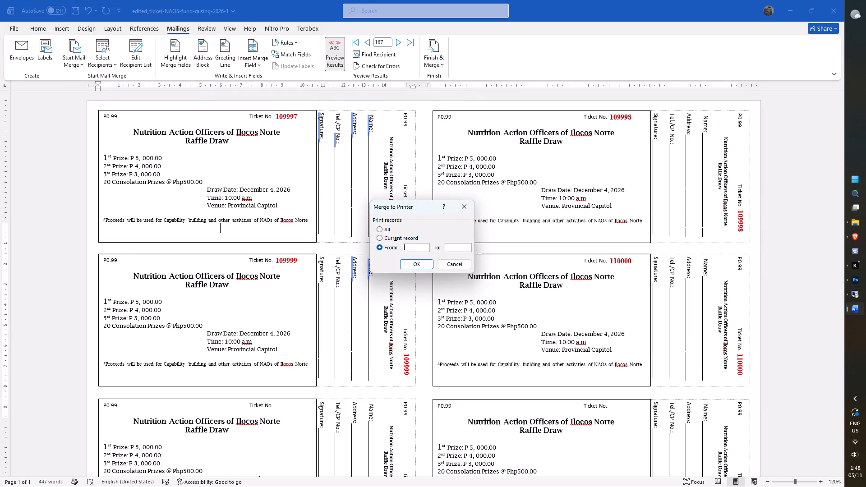
{"action": "key", "text": "period"}
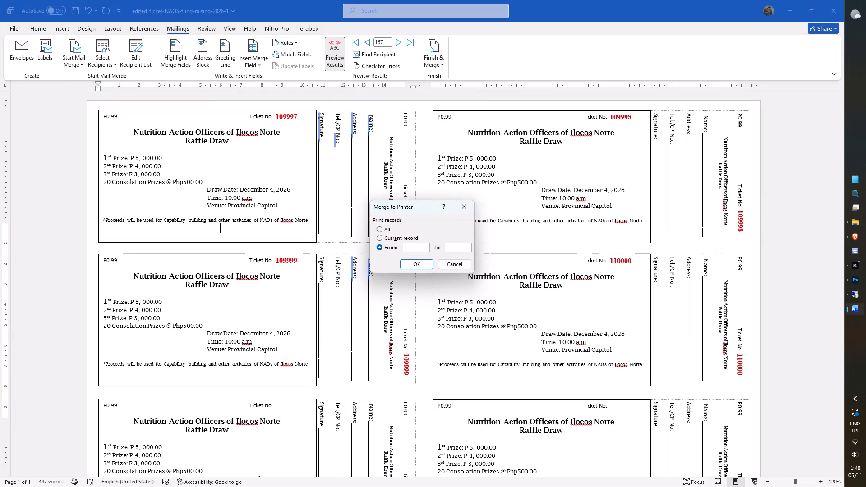
{"action": "key", "text": "BackSpace"}
{"action": "key", "text": "1"}
{"action": "key", "text": "Tab"}
{"action": "type", "text": "167"}
{"action": "left_click", "coordinate": [421, 263]}
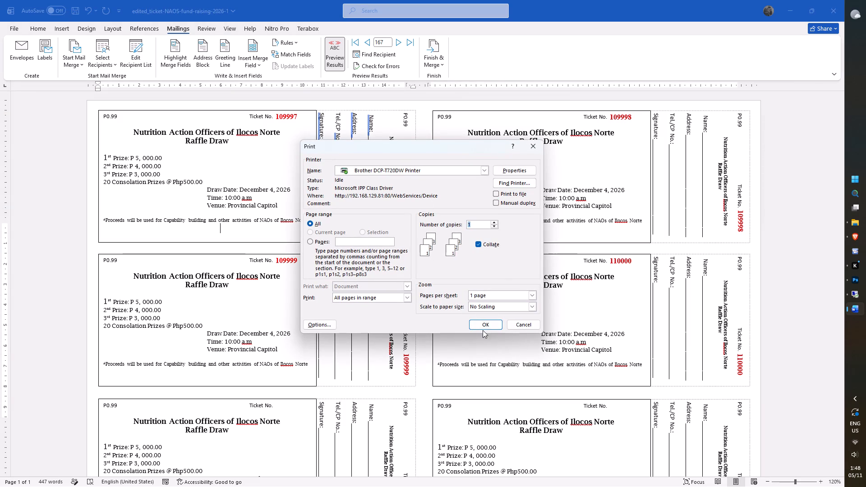
{"action": "left_click", "coordinate": [485, 169]}
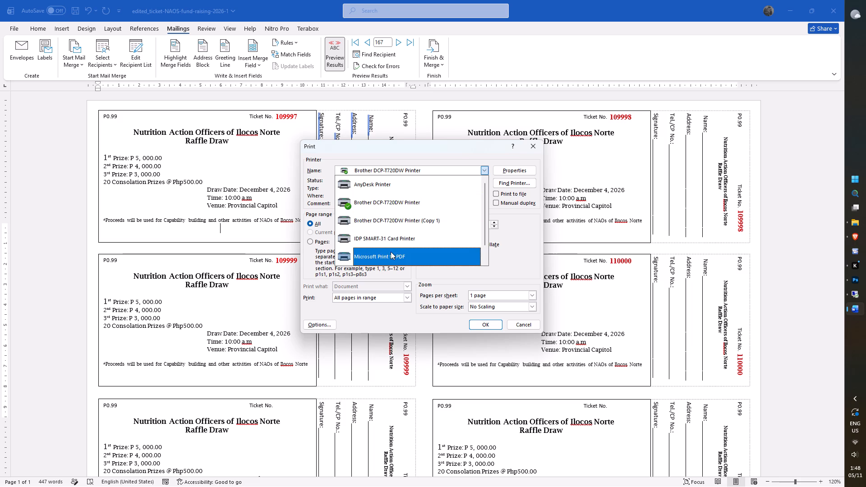
{"action": "scroll", "coordinate": [398, 254], "scroll_direction": "down", "scroll_amount": 2}
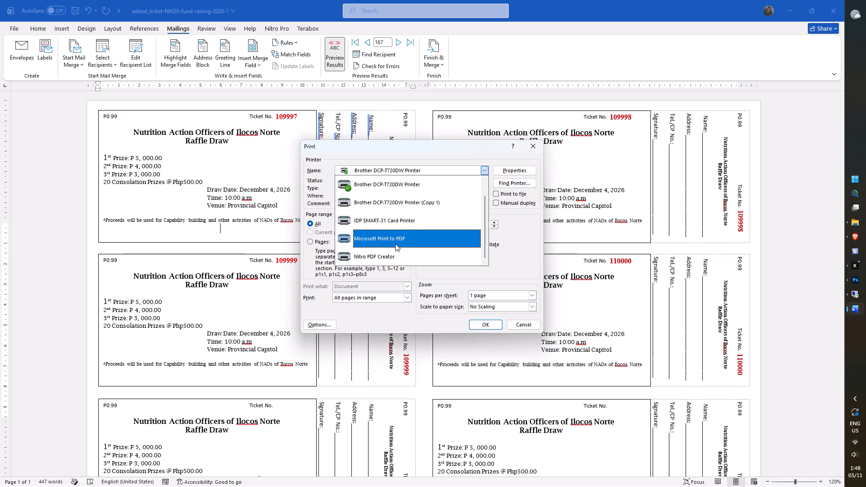
{"action": "left_click", "coordinate": [392, 241]}
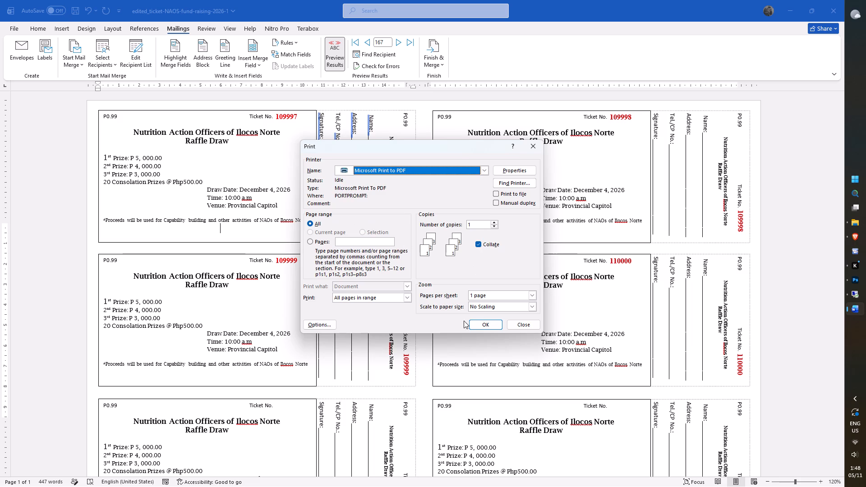
{"action": "left_click", "coordinate": [481, 325]}
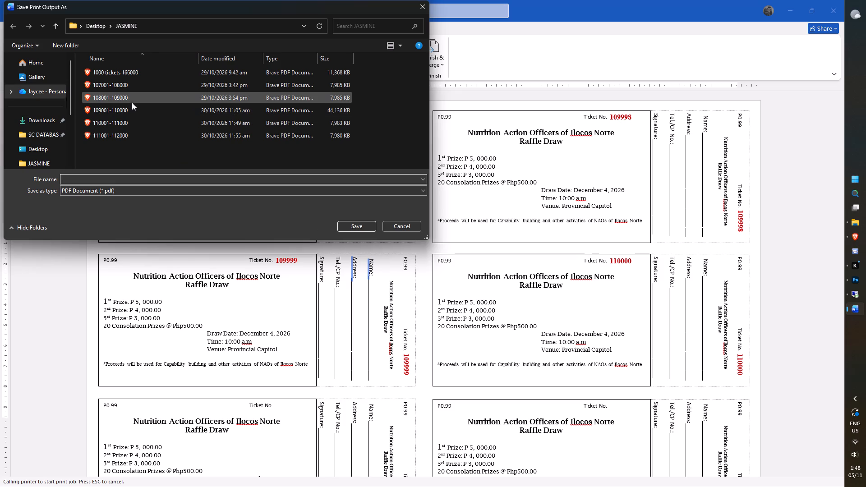
{"action": "left_click", "coordinate": [125, 101]}
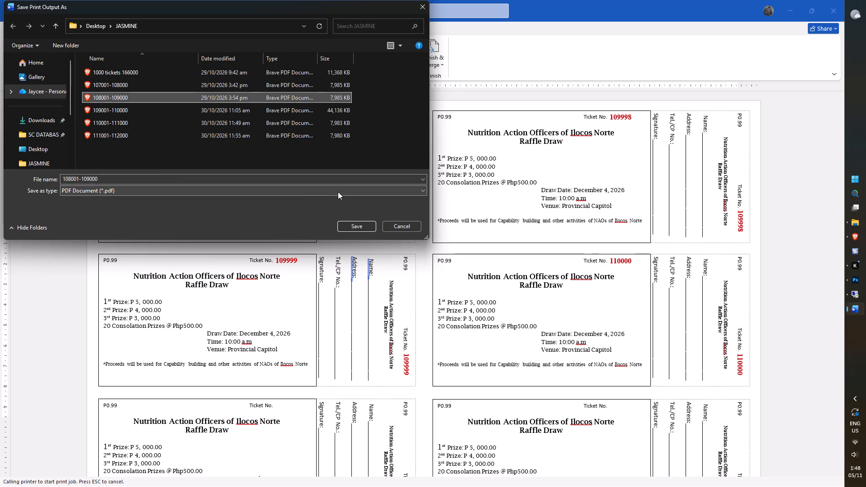
{"action": "left_click", "coordinate": [138, 110]}
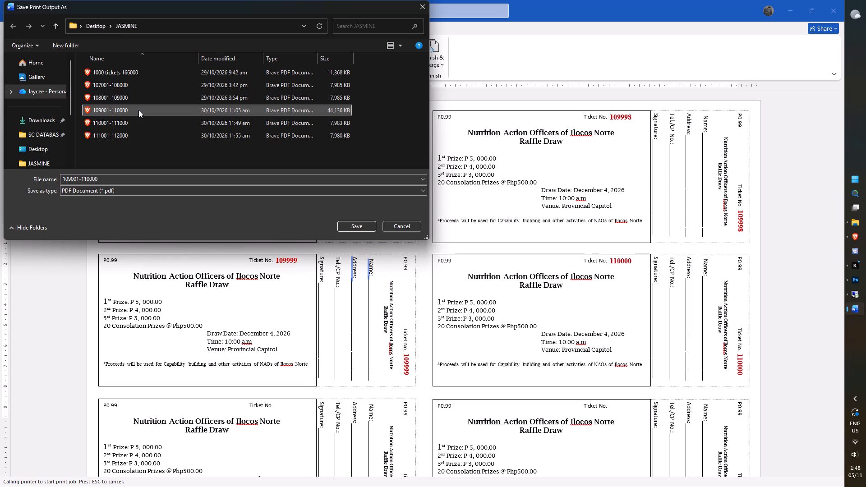
{"action": "left_click", "coordinate": [367, 224]}
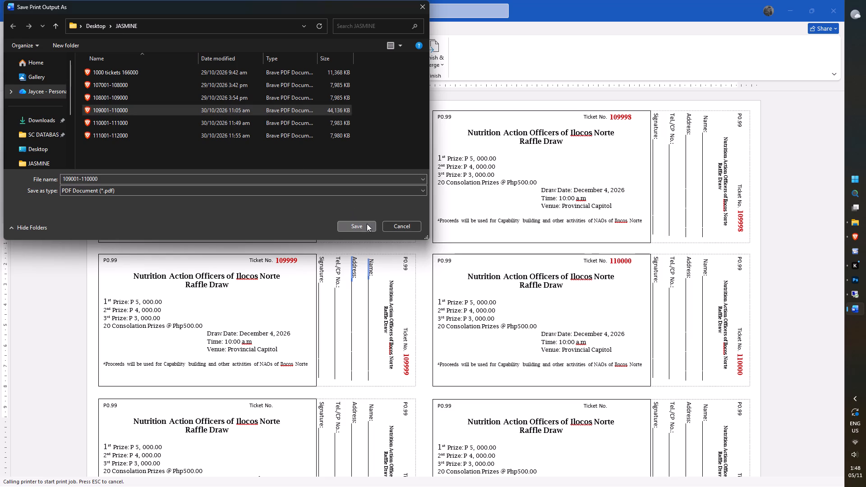
{"action": "left_click", "coordinate": [446, 247]}
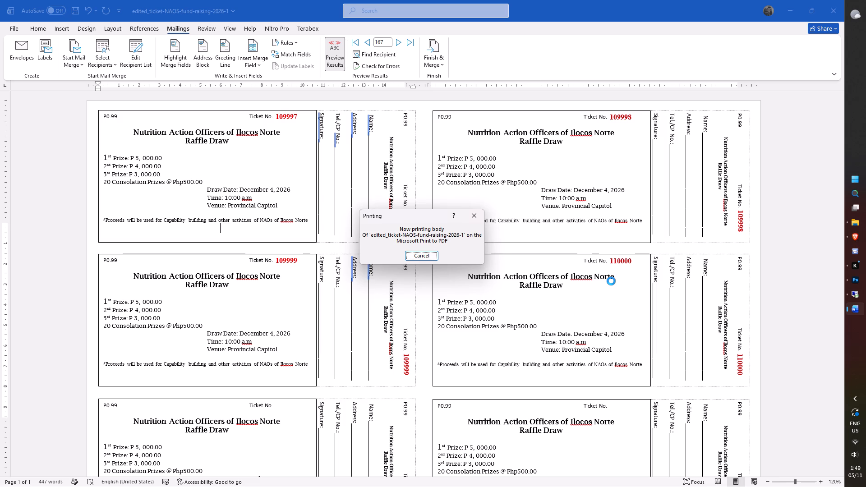
{"action": "left_click", "coordinate": [857, 236]}
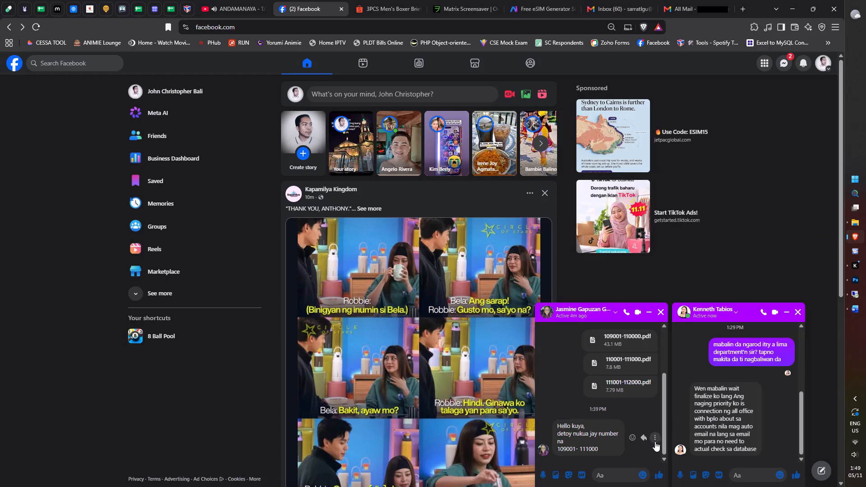
{"action": "left_click", "coordinate": [616, 476]}
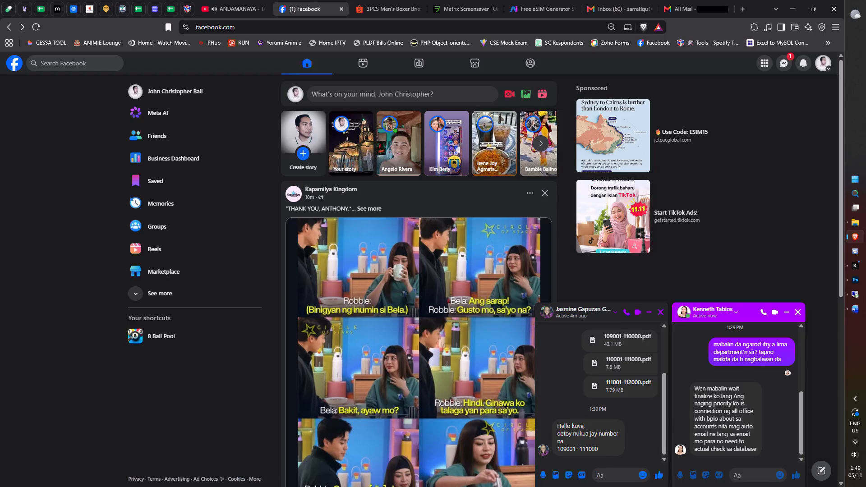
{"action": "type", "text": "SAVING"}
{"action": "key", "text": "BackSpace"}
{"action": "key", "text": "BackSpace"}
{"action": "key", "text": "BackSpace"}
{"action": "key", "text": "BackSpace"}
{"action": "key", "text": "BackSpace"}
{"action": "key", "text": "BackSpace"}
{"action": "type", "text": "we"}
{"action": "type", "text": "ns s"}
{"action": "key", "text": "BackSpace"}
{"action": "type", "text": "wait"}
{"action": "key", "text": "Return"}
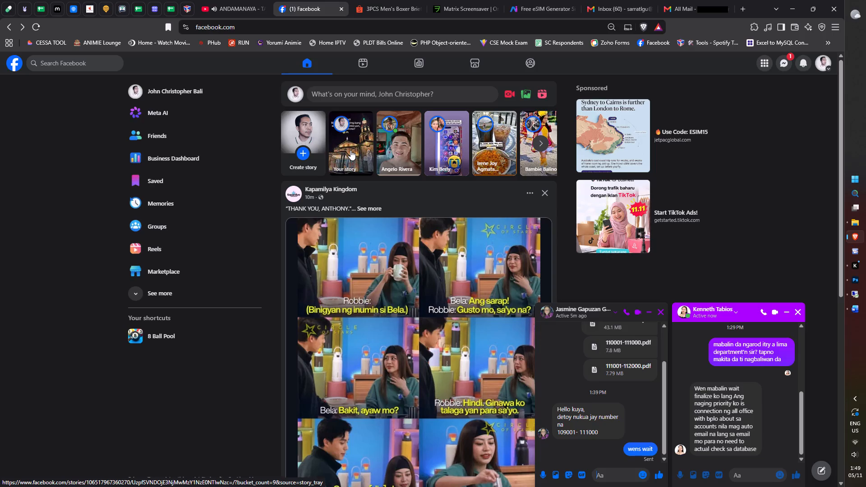
Close the other open chat, leaving the ticket request conversation open.
{"action": "left_click", "coordinate": [802, 313]}
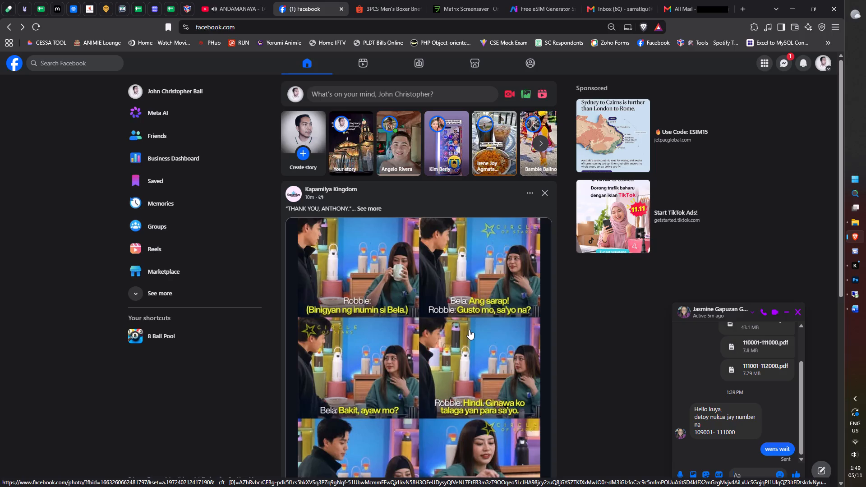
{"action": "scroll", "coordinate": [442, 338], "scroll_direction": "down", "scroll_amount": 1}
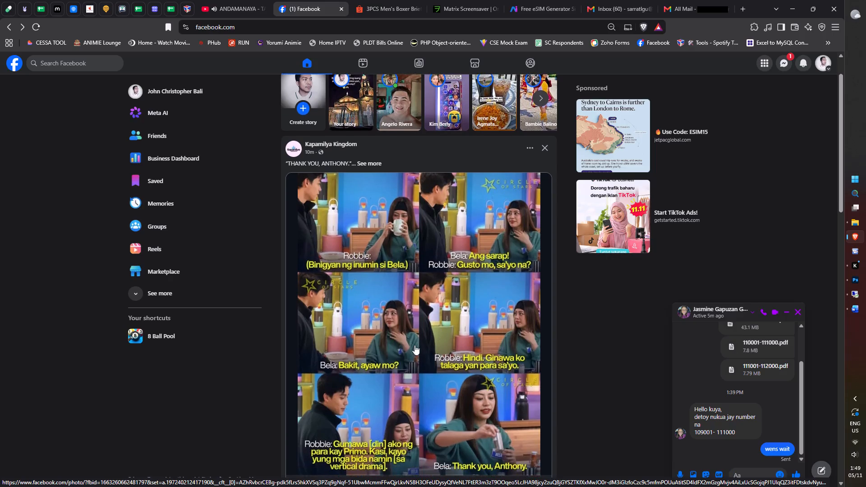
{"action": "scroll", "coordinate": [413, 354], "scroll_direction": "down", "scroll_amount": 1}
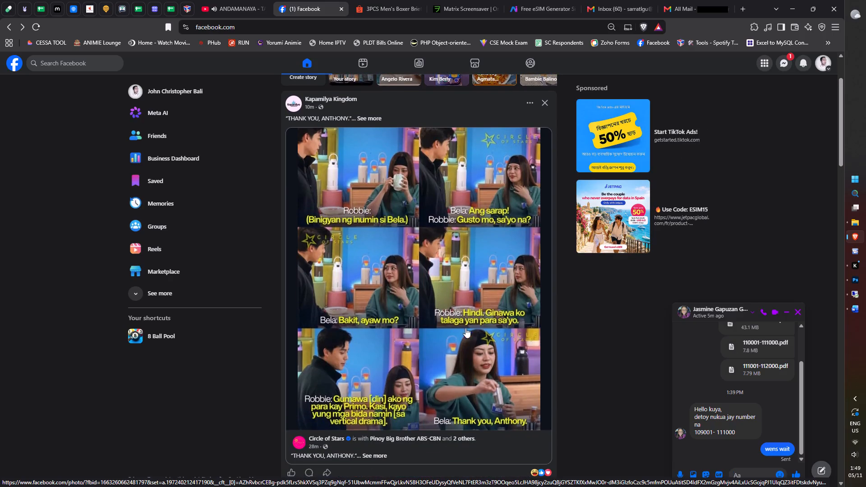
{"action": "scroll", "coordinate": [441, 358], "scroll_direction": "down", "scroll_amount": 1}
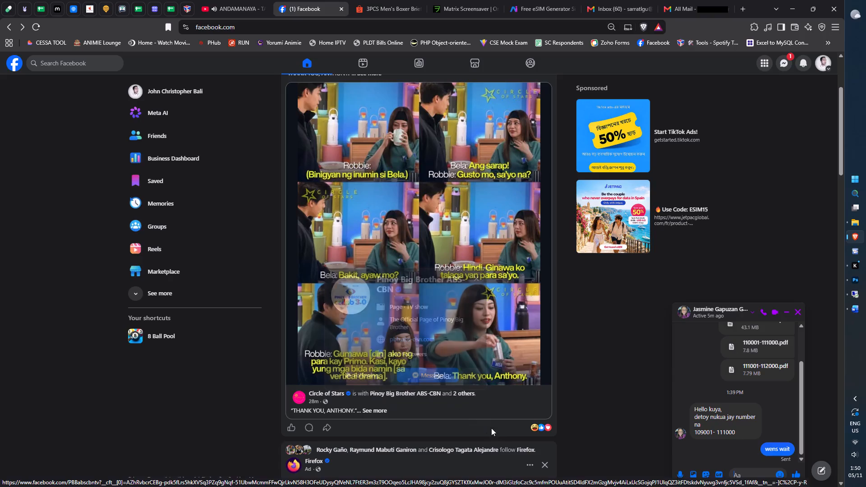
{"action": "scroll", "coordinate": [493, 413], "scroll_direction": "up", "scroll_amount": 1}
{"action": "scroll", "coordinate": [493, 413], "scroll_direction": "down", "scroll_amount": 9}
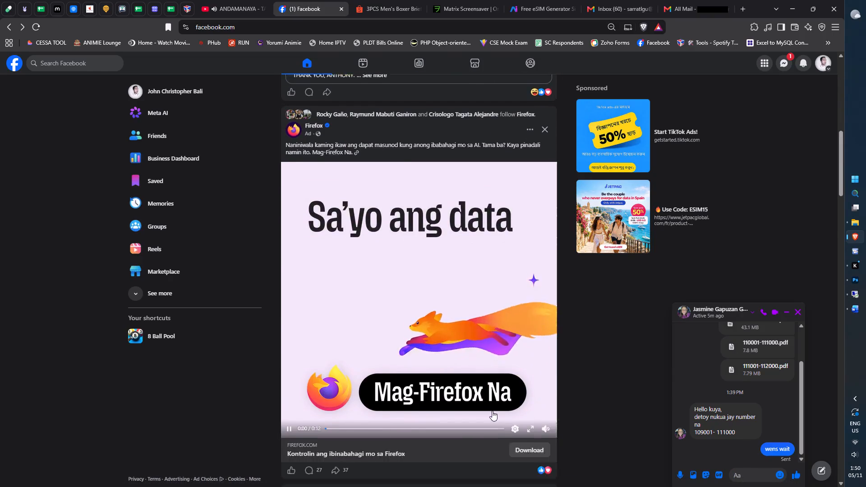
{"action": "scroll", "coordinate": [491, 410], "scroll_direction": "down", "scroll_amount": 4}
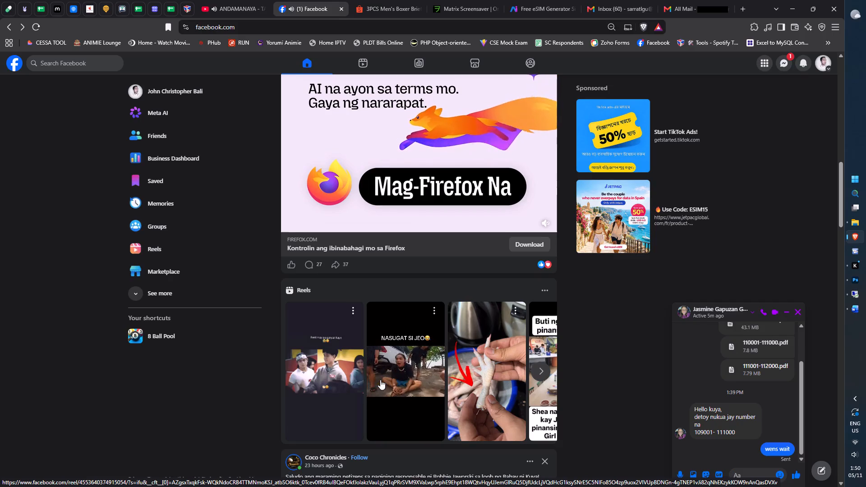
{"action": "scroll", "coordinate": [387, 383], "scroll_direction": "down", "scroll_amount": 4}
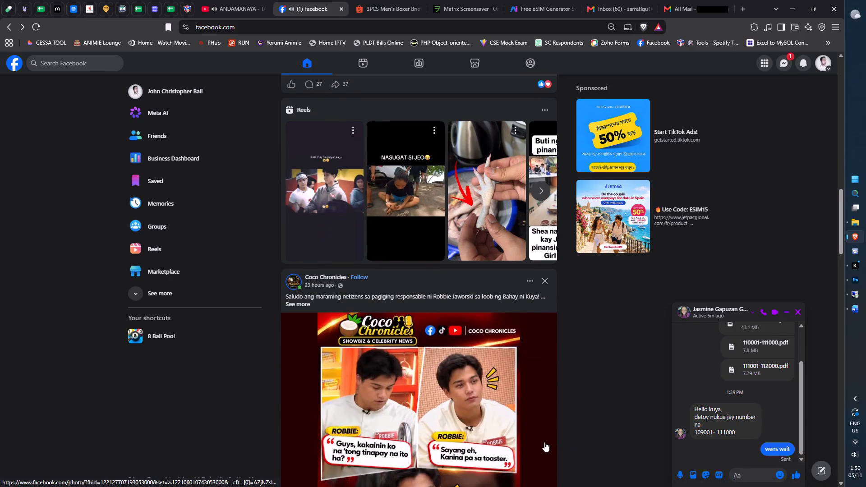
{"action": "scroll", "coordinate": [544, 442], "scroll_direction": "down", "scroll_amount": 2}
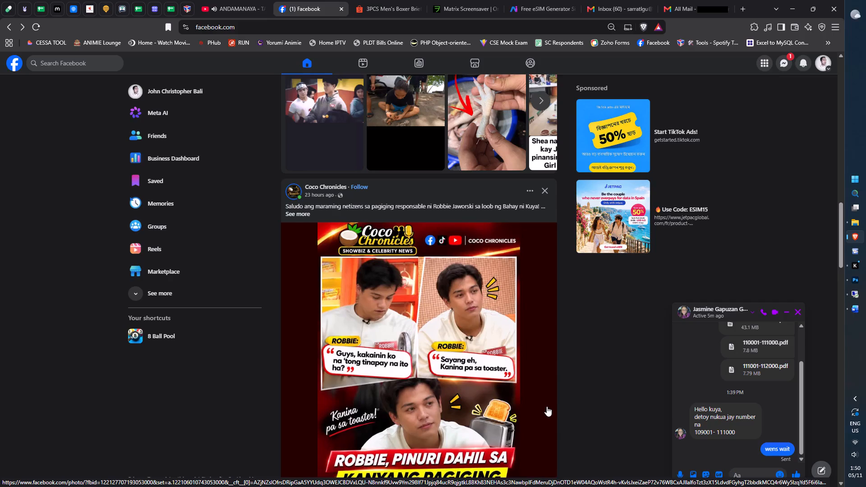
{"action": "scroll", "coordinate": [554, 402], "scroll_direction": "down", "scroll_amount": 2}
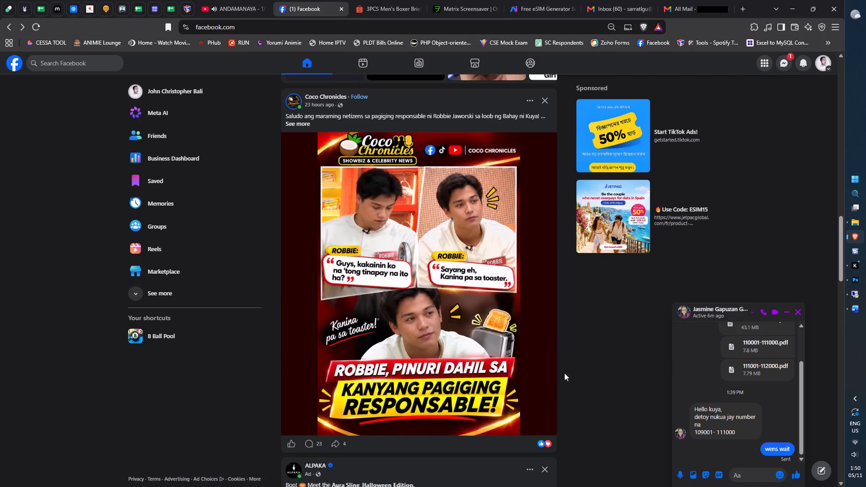
Minimize the browser to return to the raffle ticket document in Word.
{"action": "left_click", "coordinate": [789, 7]}
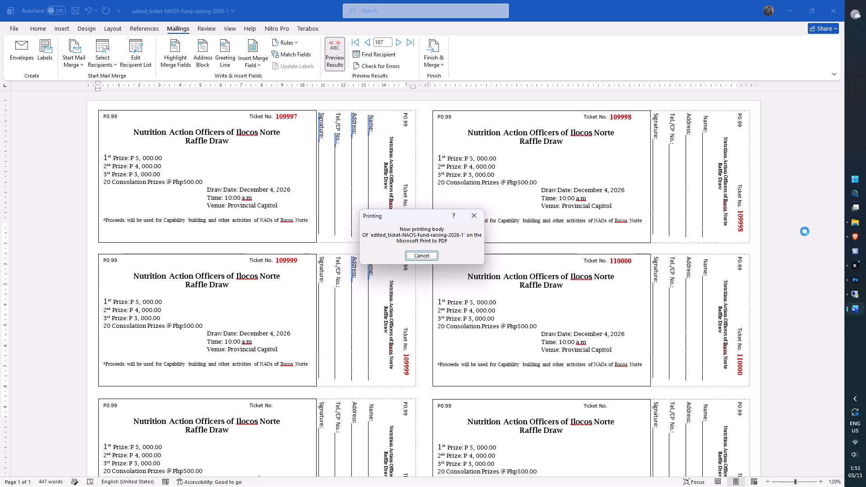
{"action": "left_click", "coordinate": [856, 225]}
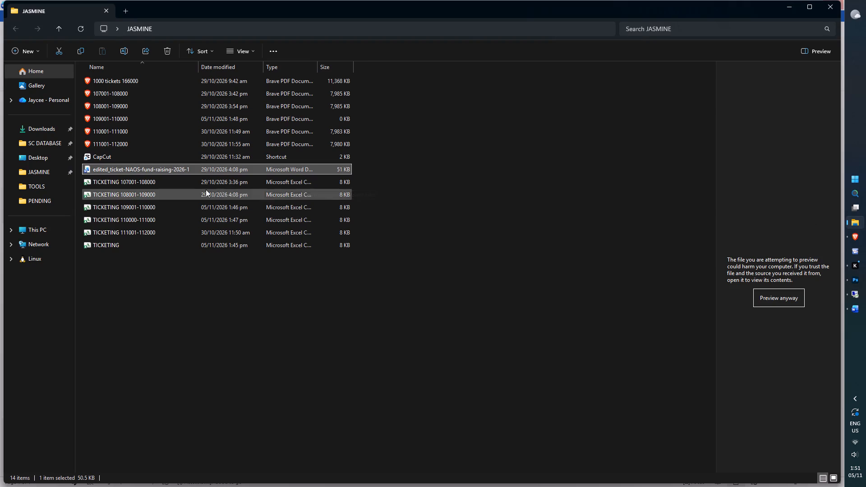
{"action": "left_click", "coordinate": [76, 27]}
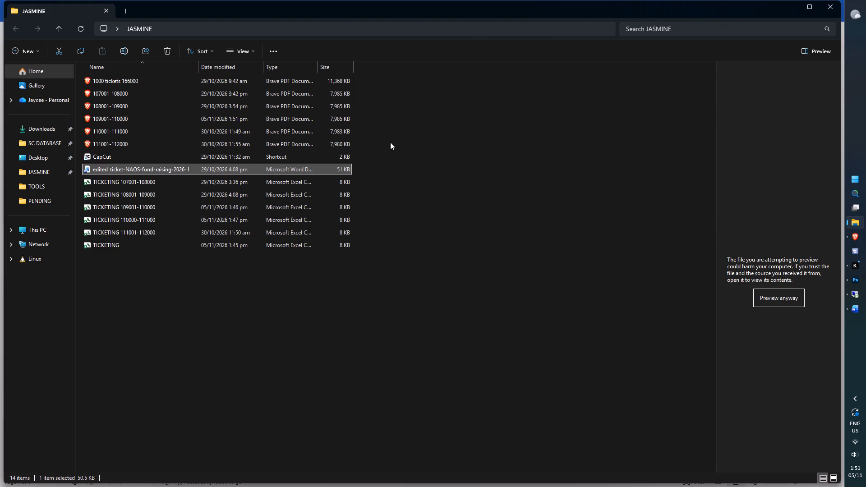
{"action": "left_click", "coordinate": [790, 8]}
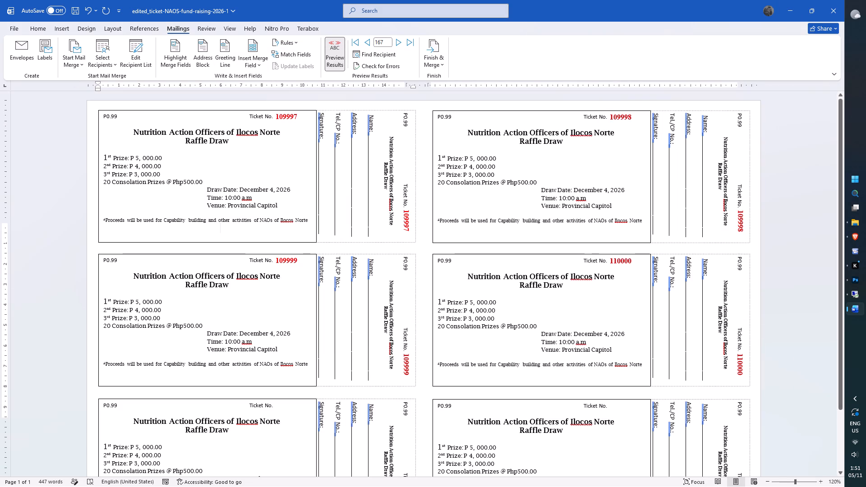
{"action": "scroll", "coordinate": [733, 131], "scroll_direction": "down", "scroll_amount": 3}
{"action": "scroll", "coordinate": [724, 142], "scroll_direction": "up", "scroll_amount": 3}
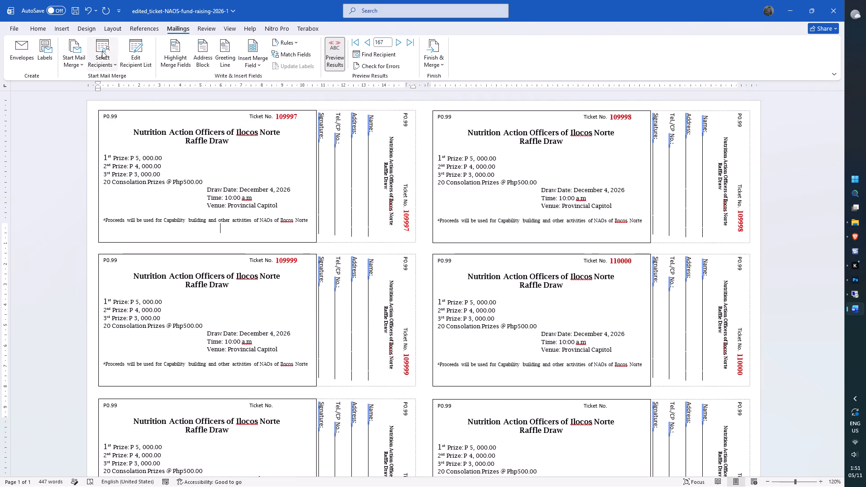
{"action": "left_click", "coordinate": [102, 51]}
{"action": "left_click", "coordinate": [122, 89]}
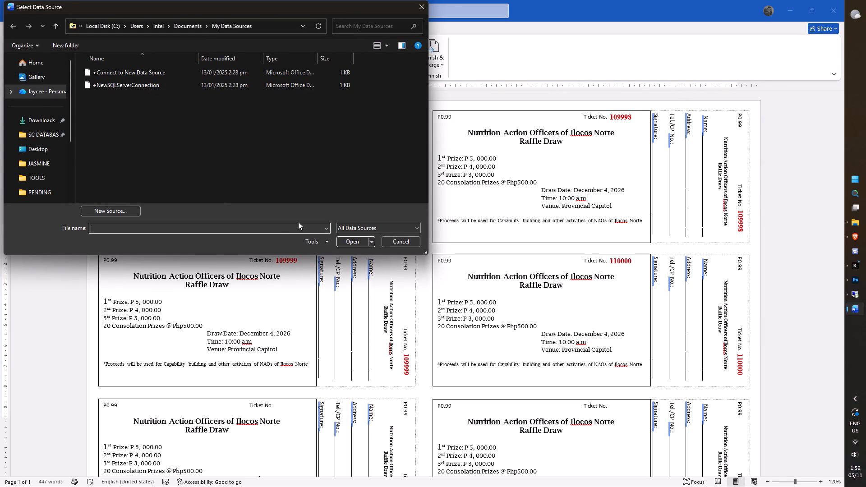
{"action": "left_click", "coordinate": [40, 167]}
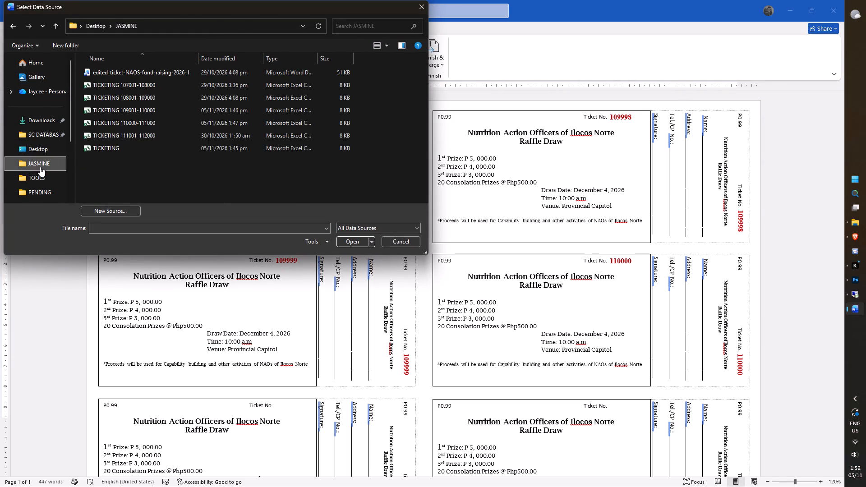
{"action": "left_click", "coordinate": [123, 126]}
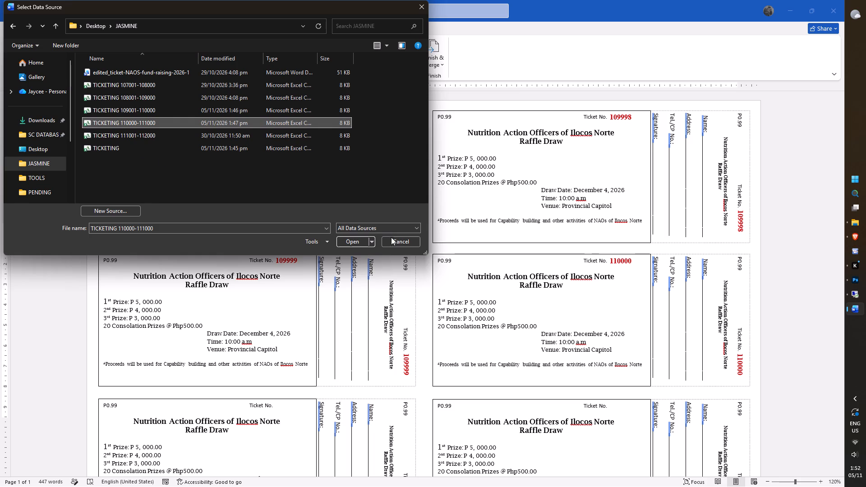
{"action": "left_click", "coordinate": [359, 242]}
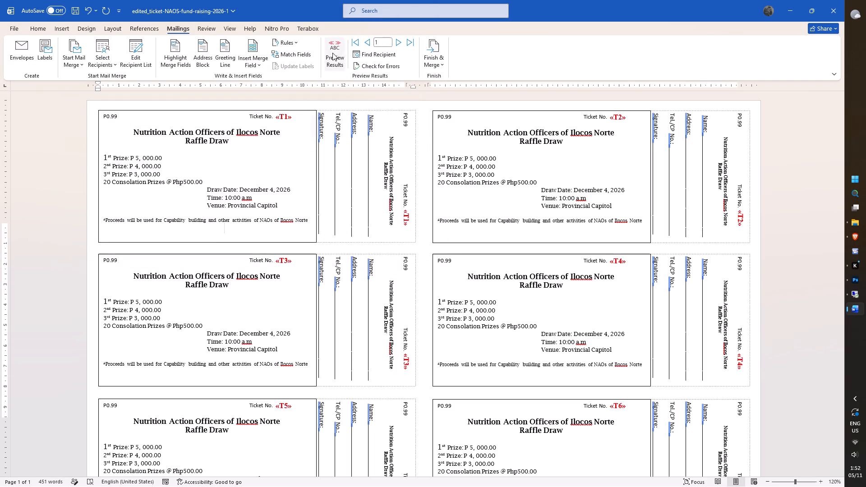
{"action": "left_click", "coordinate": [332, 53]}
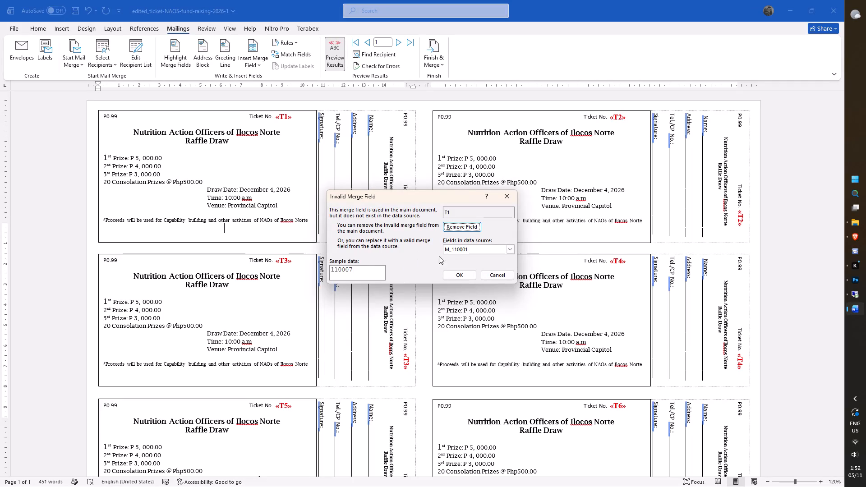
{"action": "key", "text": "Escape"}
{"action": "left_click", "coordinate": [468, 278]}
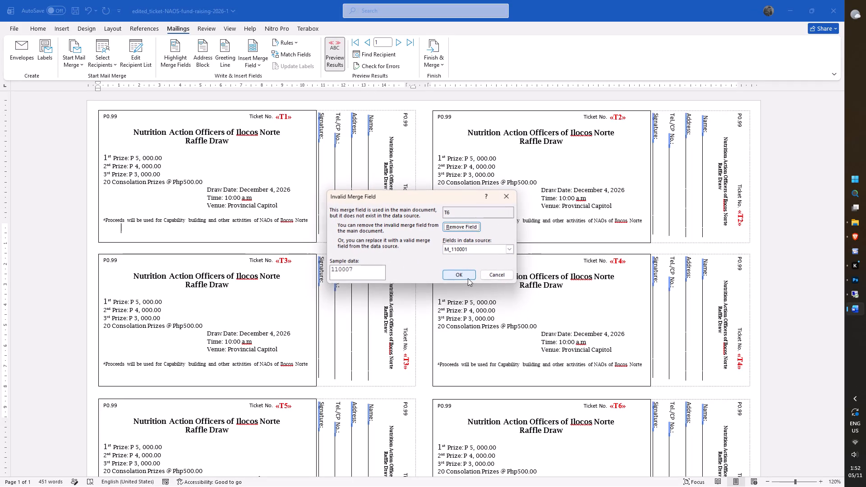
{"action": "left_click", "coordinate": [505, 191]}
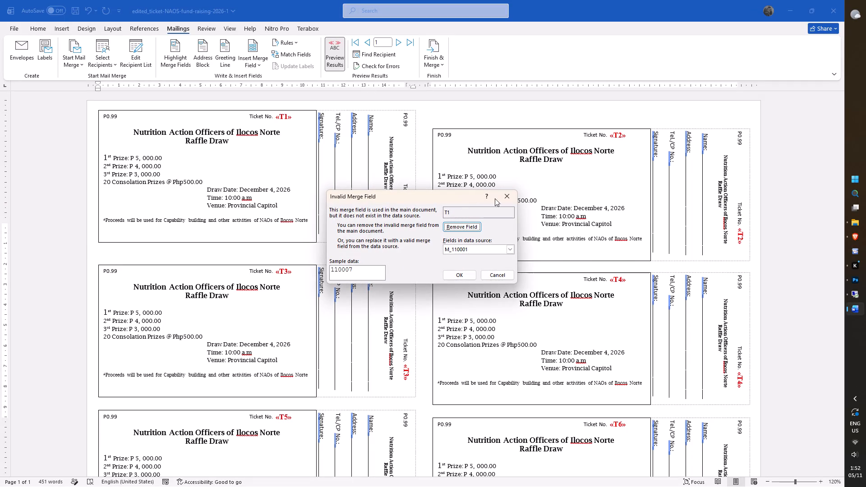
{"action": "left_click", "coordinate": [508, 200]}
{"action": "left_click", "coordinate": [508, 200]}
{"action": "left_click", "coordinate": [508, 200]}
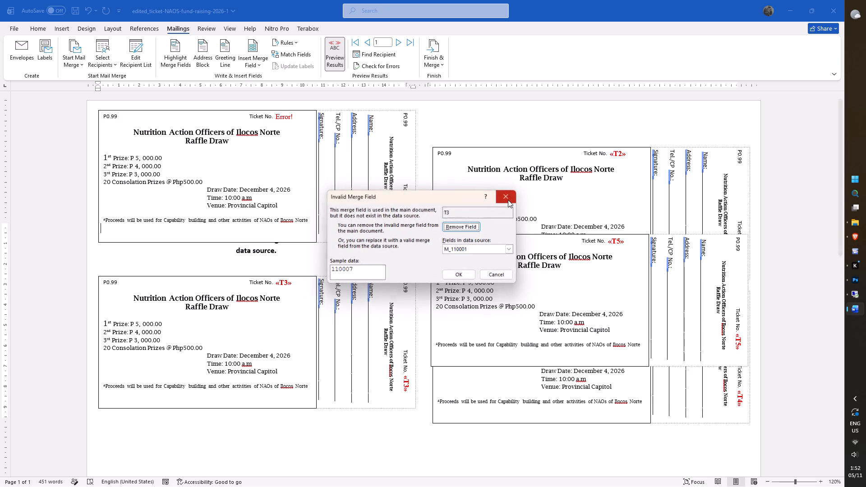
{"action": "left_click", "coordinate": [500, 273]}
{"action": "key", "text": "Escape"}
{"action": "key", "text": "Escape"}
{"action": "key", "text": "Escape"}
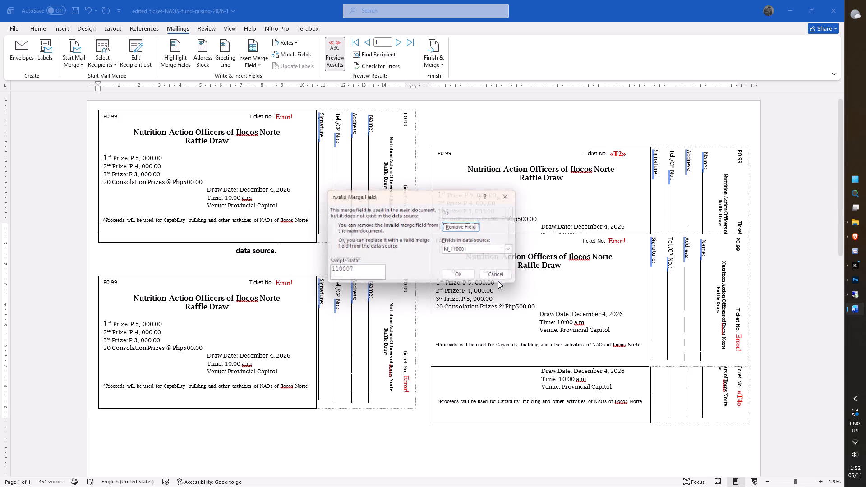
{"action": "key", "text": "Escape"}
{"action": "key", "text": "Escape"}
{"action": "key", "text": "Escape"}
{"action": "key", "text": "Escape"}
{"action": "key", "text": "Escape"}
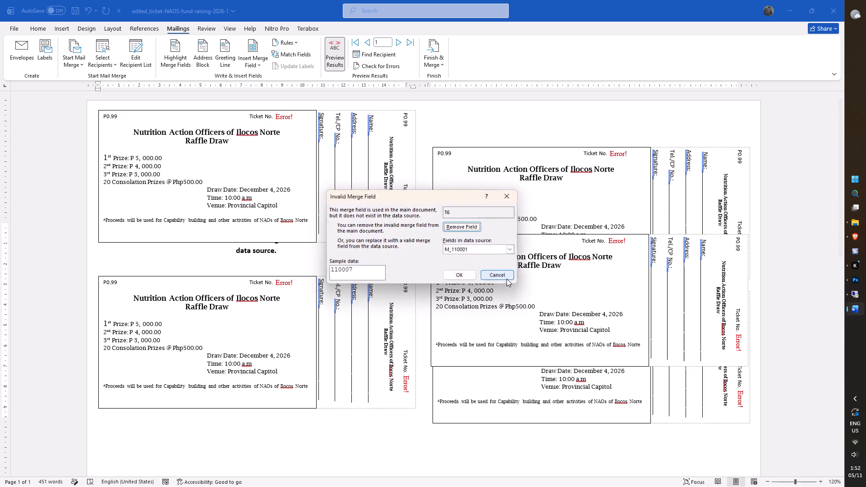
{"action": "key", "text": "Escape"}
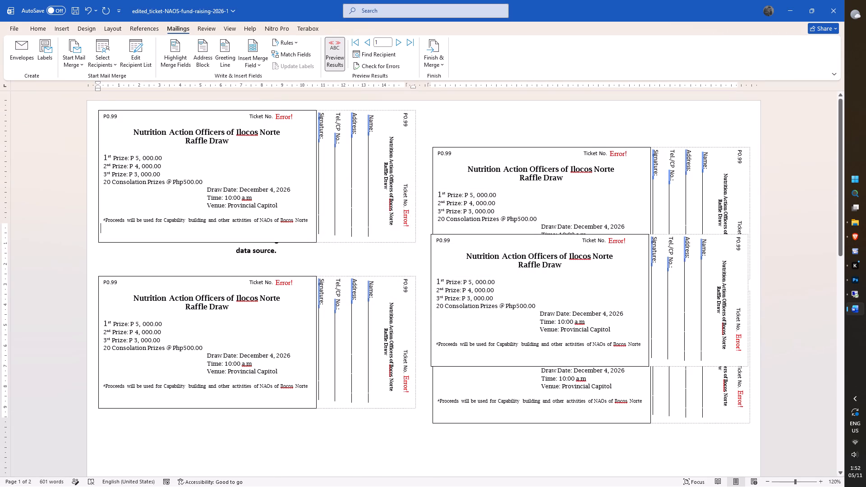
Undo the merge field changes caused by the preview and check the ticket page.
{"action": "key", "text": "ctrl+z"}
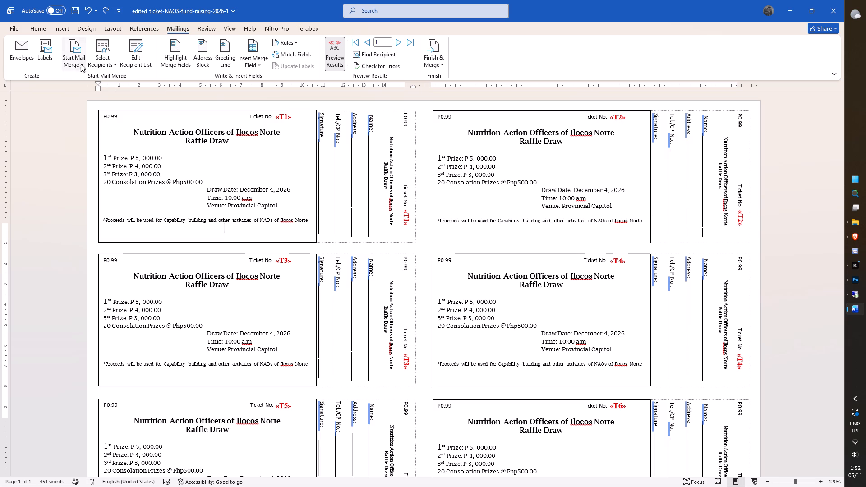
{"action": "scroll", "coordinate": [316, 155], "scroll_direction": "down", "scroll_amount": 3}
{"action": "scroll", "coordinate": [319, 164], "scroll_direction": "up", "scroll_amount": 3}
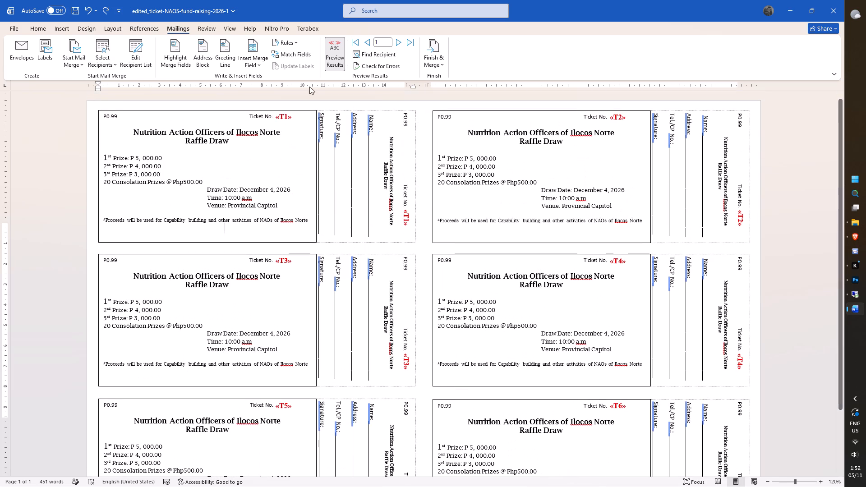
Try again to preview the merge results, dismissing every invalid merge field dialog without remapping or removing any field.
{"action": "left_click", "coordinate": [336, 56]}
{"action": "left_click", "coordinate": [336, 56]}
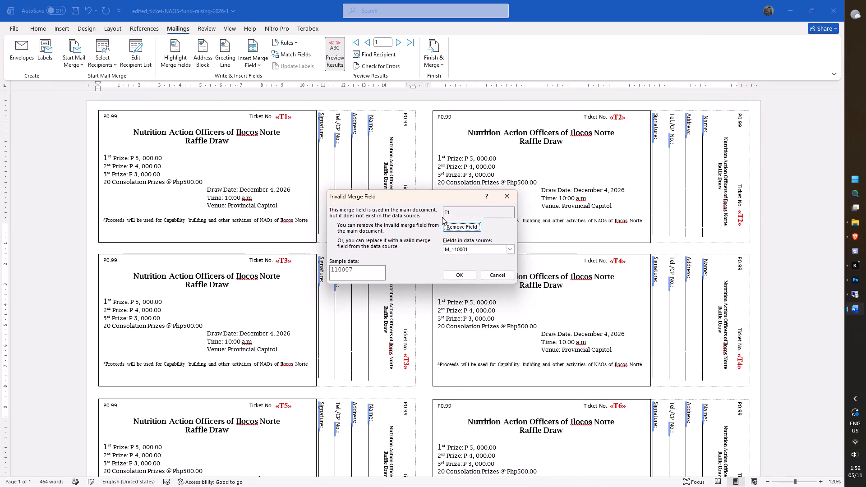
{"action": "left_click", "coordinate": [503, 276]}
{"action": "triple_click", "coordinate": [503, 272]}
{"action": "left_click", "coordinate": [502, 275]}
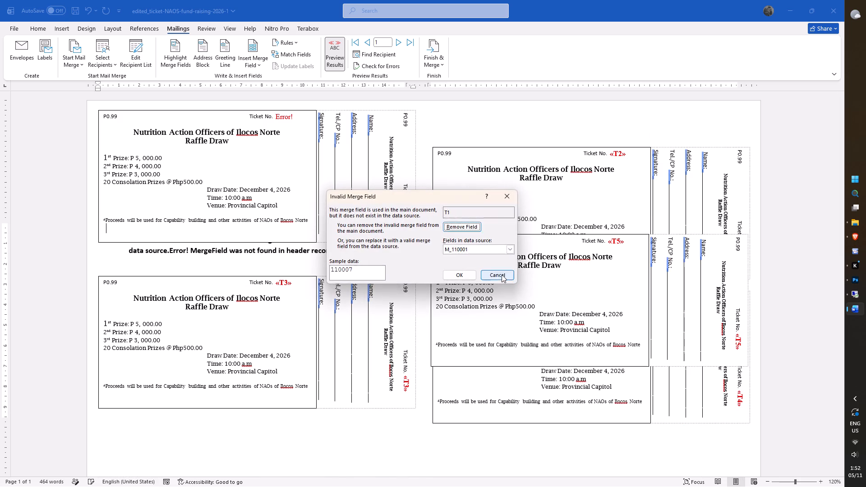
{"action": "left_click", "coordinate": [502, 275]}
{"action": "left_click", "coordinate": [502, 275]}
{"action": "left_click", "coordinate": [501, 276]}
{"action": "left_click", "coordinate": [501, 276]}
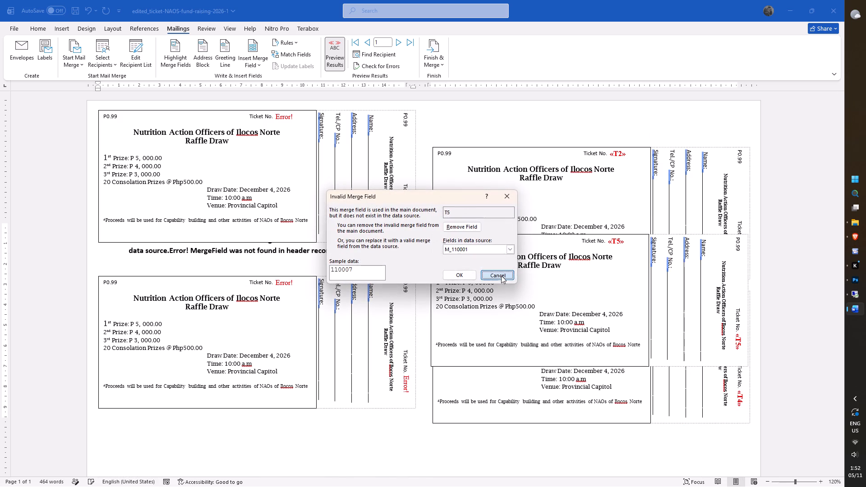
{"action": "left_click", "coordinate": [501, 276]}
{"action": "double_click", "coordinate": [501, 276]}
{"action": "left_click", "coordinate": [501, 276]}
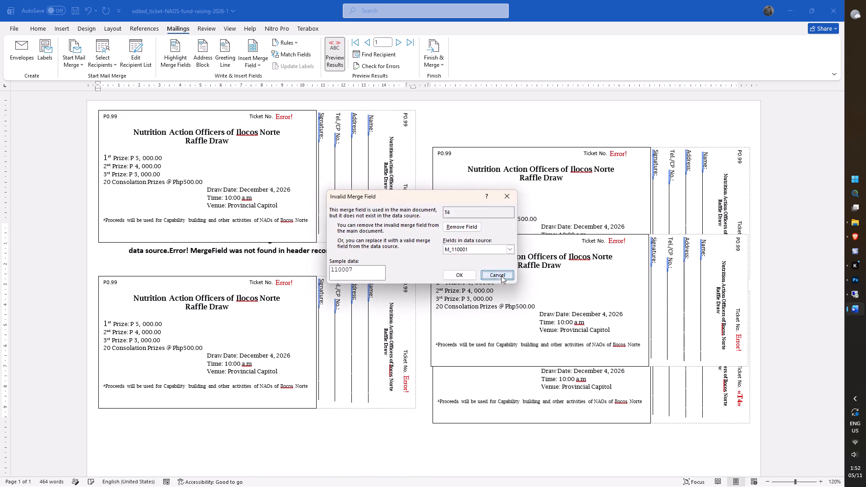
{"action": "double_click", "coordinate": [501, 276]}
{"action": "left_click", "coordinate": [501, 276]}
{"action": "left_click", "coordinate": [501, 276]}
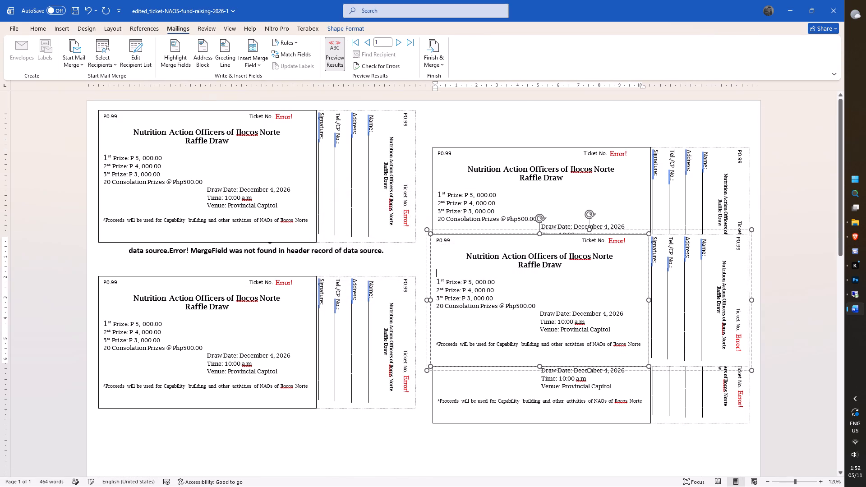
Close the edited_ticket-NAOS-fund-raising-2026-1 document.
{"action": "left_click", "coordinate": [826, 5]}
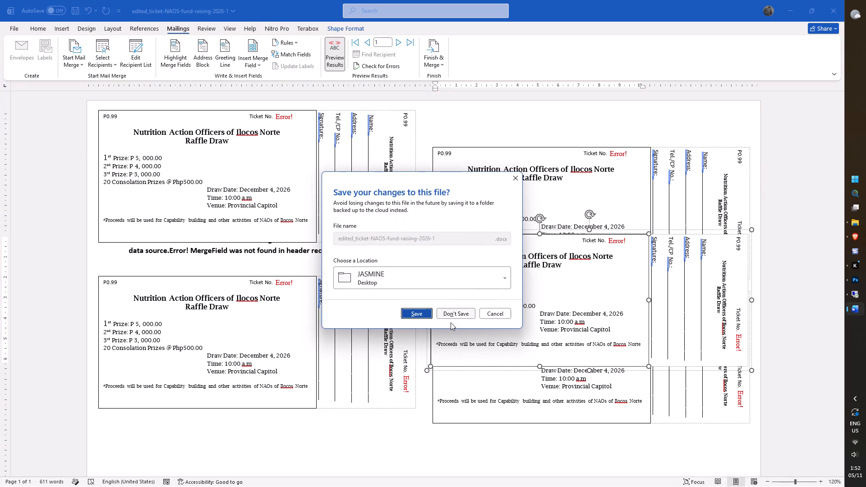
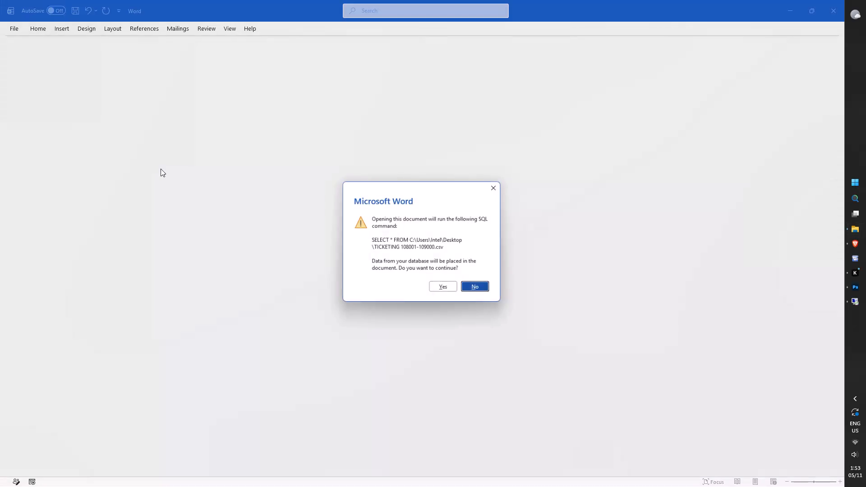
{"action": "left_click", "coordinate": [439, 288]}
{"action": "left_click", "coordinate": [407, 256]}
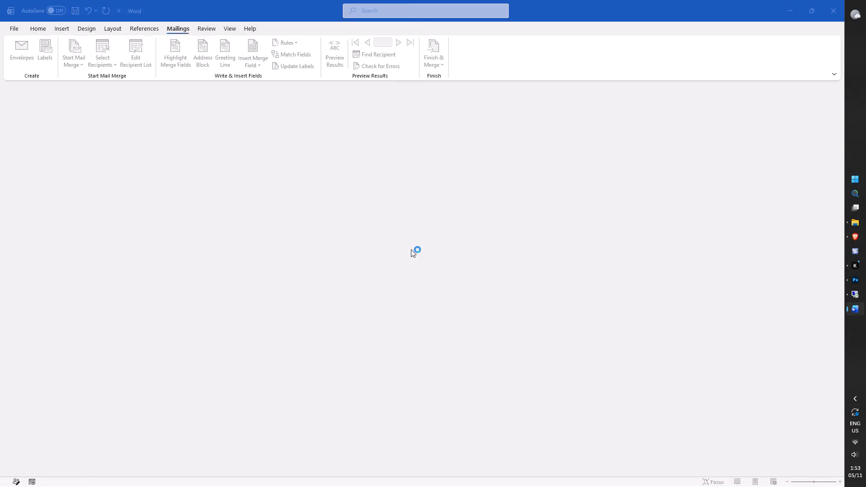
{"action": "left_click", "coordinate": [41, 158]}
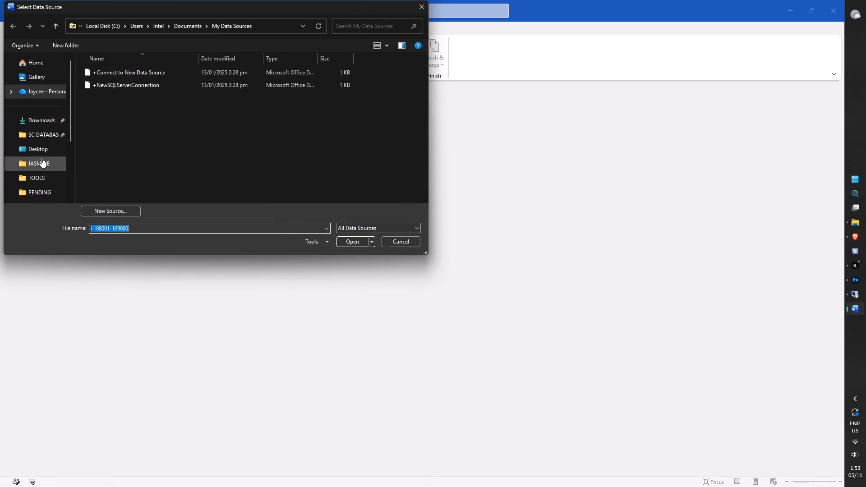
{"action": "left_click", "coordinate": [145, 124]}
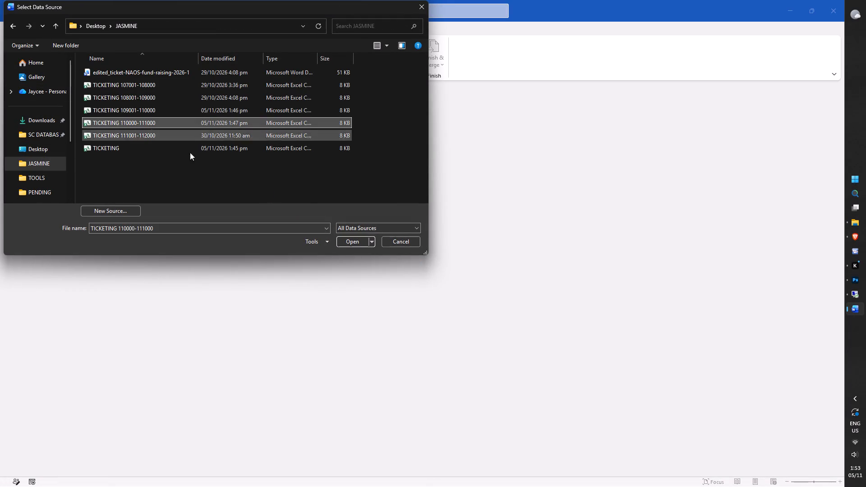
{"action": "left_click", "coordinate": [359, 241]}
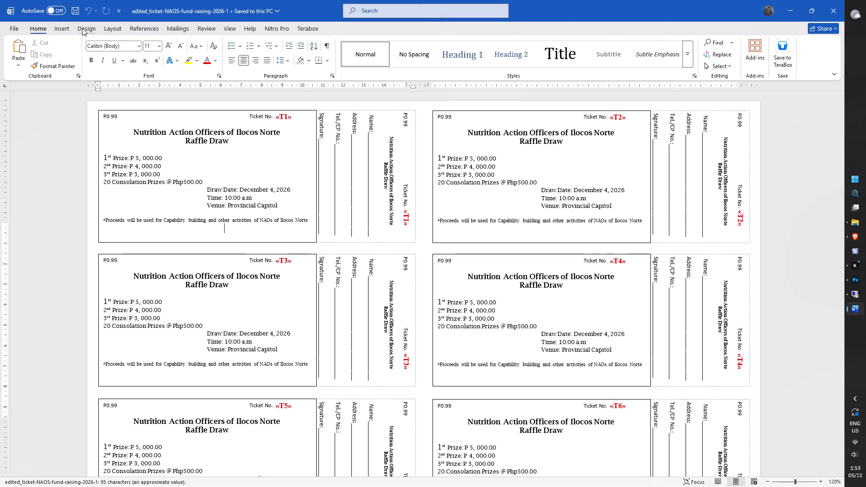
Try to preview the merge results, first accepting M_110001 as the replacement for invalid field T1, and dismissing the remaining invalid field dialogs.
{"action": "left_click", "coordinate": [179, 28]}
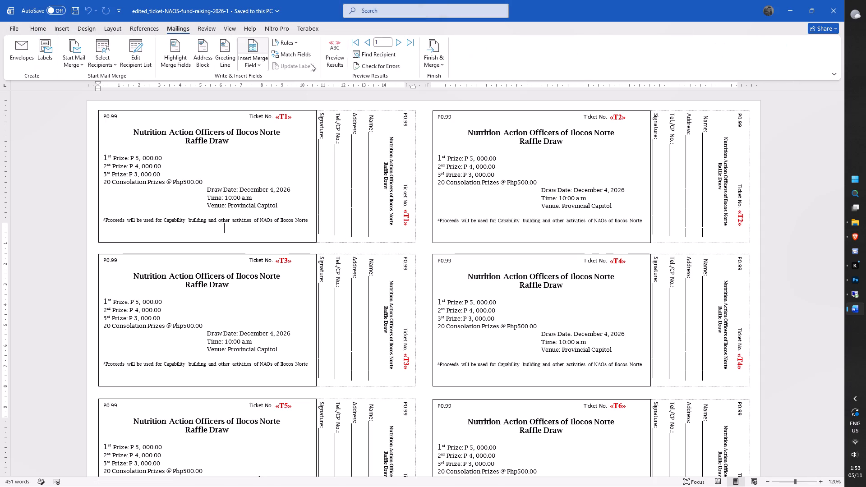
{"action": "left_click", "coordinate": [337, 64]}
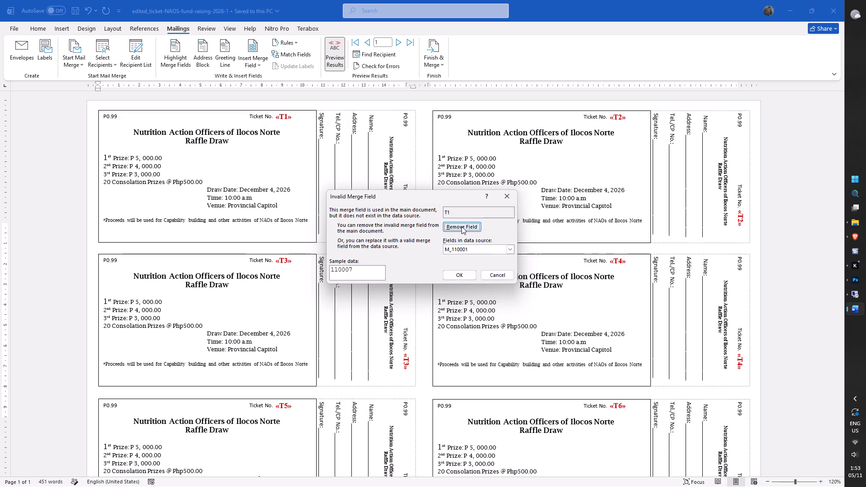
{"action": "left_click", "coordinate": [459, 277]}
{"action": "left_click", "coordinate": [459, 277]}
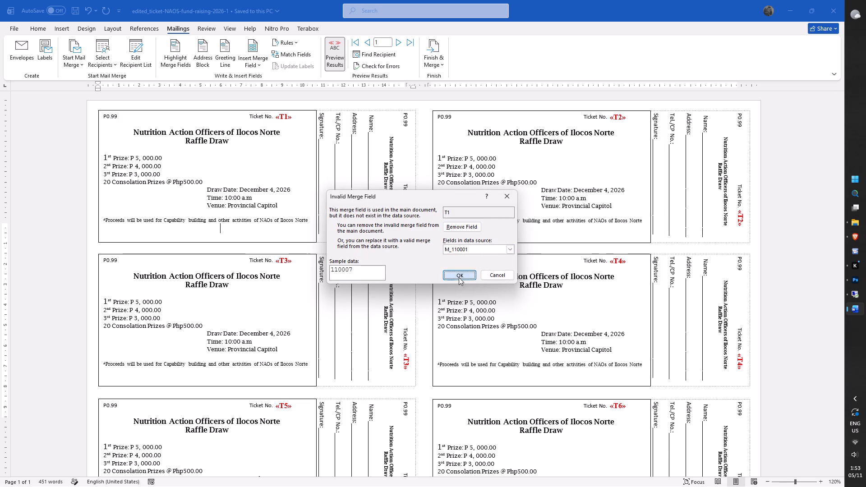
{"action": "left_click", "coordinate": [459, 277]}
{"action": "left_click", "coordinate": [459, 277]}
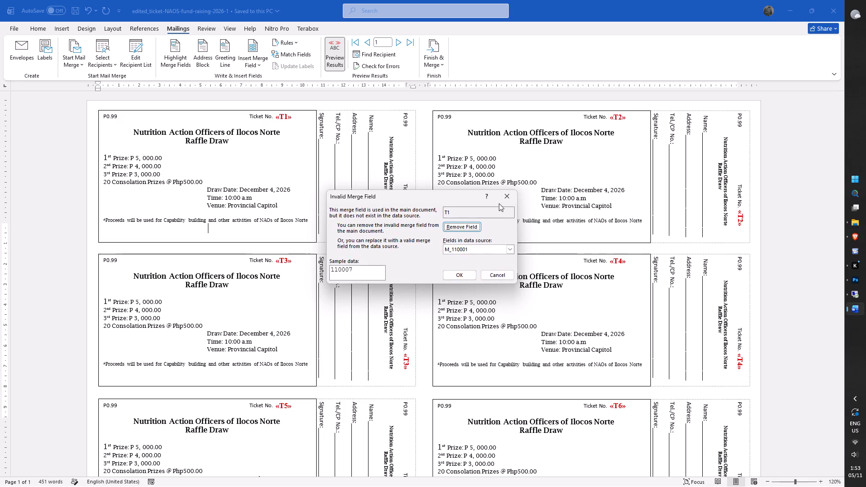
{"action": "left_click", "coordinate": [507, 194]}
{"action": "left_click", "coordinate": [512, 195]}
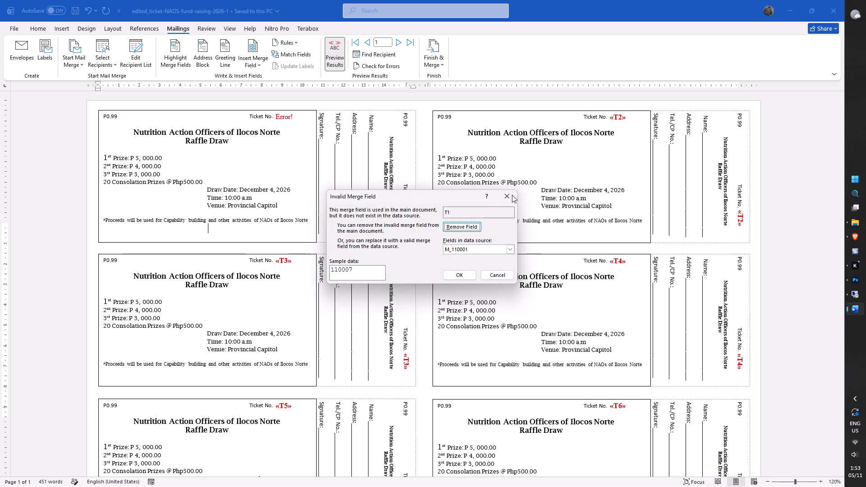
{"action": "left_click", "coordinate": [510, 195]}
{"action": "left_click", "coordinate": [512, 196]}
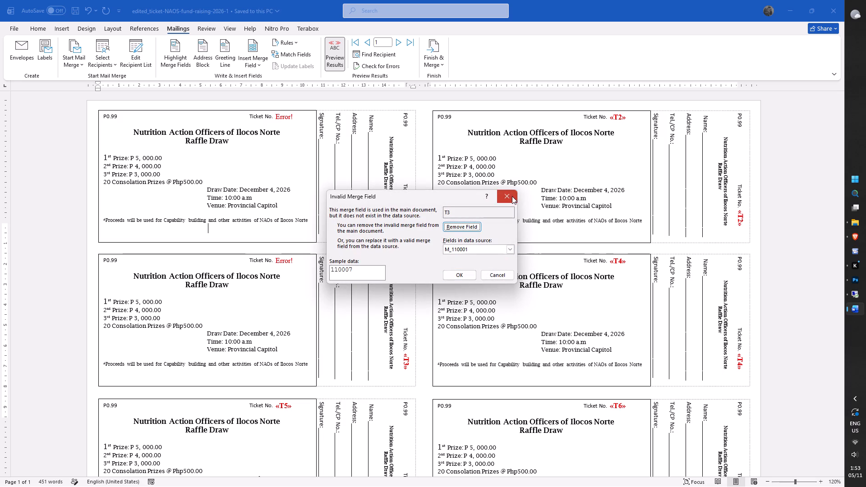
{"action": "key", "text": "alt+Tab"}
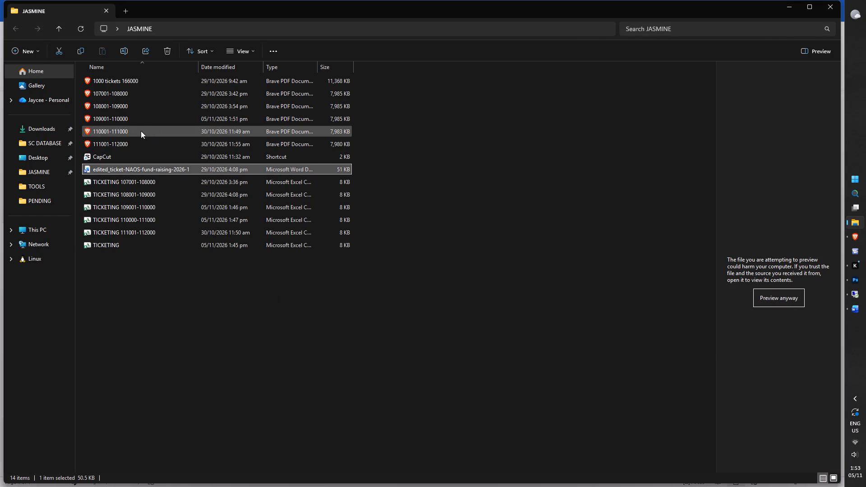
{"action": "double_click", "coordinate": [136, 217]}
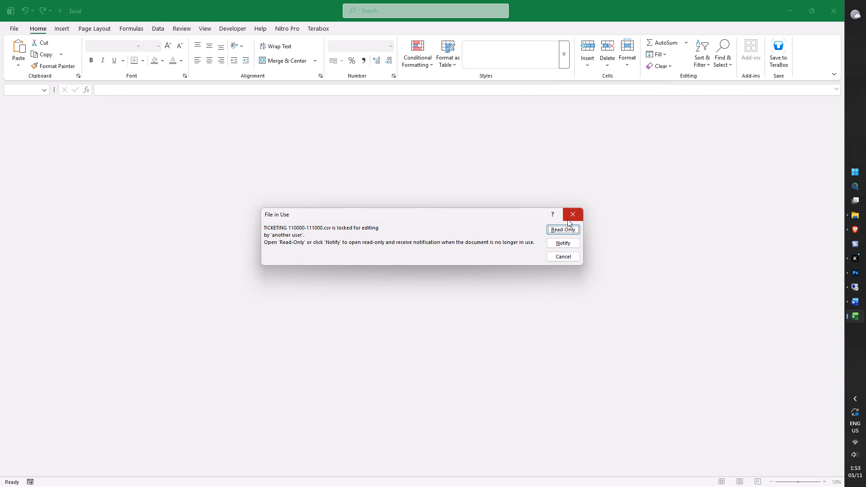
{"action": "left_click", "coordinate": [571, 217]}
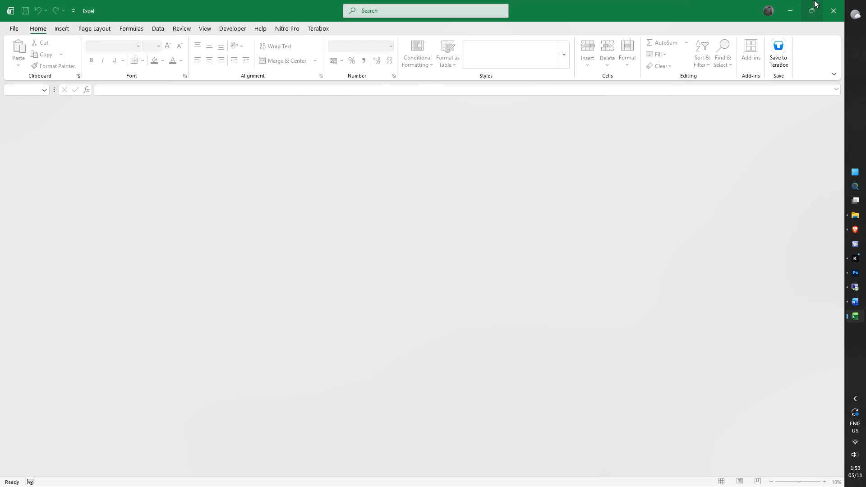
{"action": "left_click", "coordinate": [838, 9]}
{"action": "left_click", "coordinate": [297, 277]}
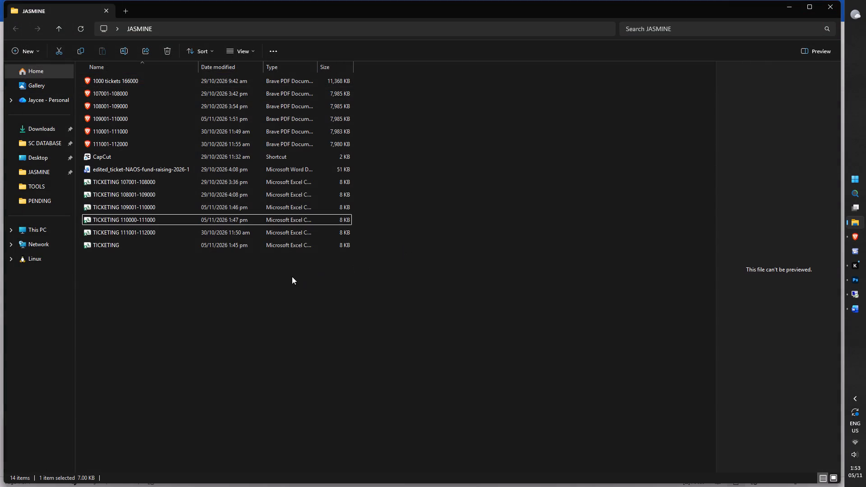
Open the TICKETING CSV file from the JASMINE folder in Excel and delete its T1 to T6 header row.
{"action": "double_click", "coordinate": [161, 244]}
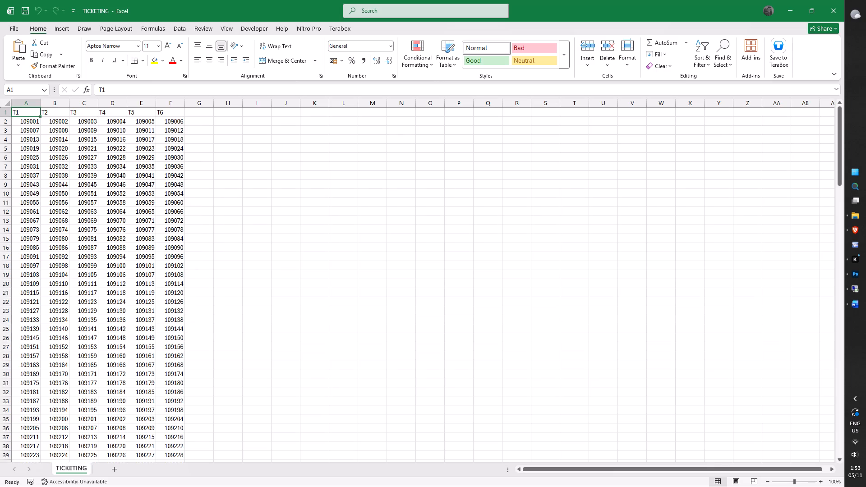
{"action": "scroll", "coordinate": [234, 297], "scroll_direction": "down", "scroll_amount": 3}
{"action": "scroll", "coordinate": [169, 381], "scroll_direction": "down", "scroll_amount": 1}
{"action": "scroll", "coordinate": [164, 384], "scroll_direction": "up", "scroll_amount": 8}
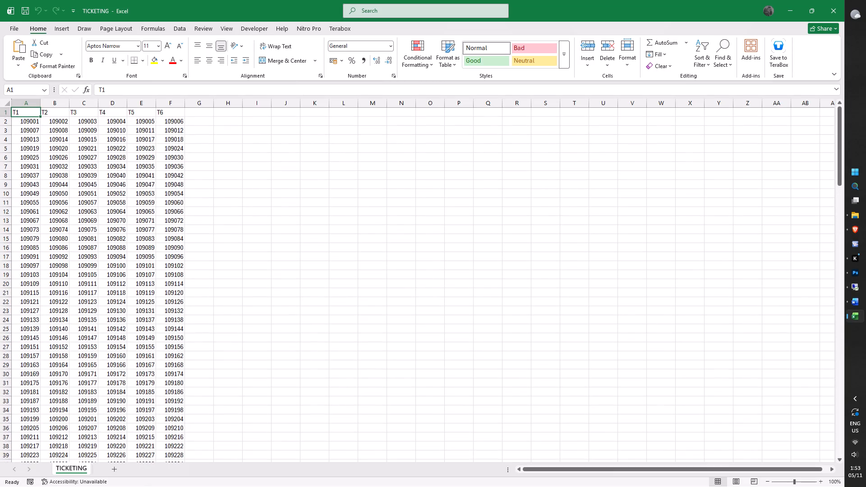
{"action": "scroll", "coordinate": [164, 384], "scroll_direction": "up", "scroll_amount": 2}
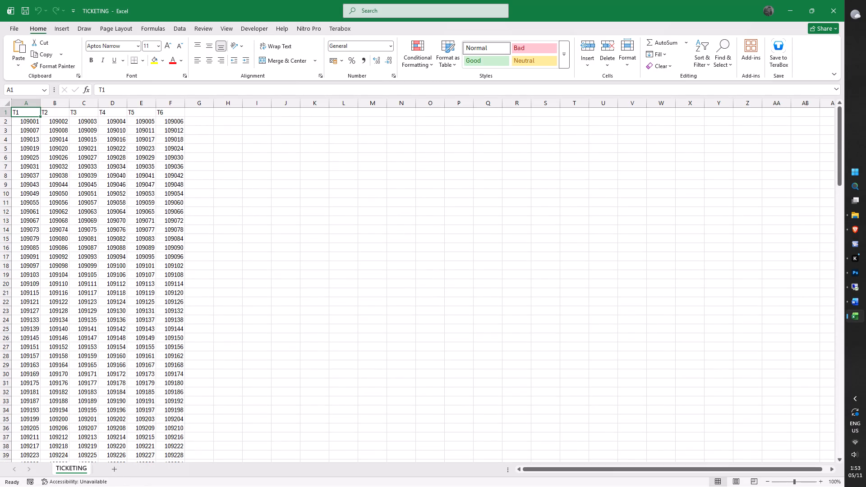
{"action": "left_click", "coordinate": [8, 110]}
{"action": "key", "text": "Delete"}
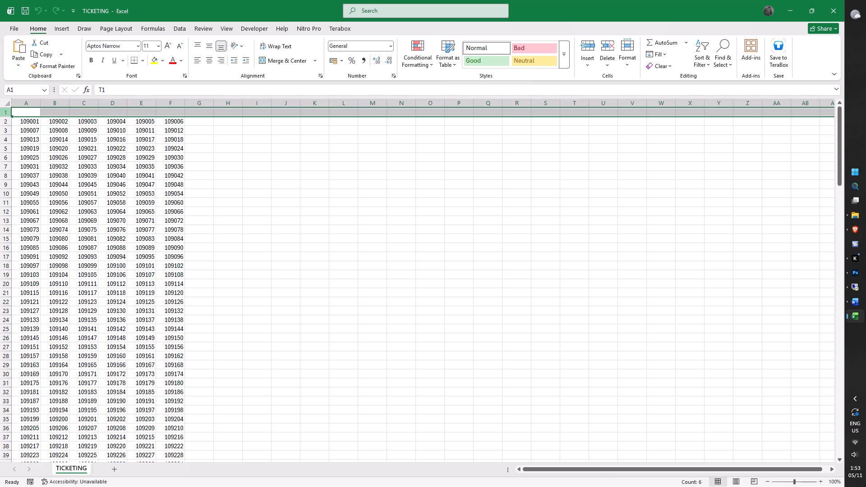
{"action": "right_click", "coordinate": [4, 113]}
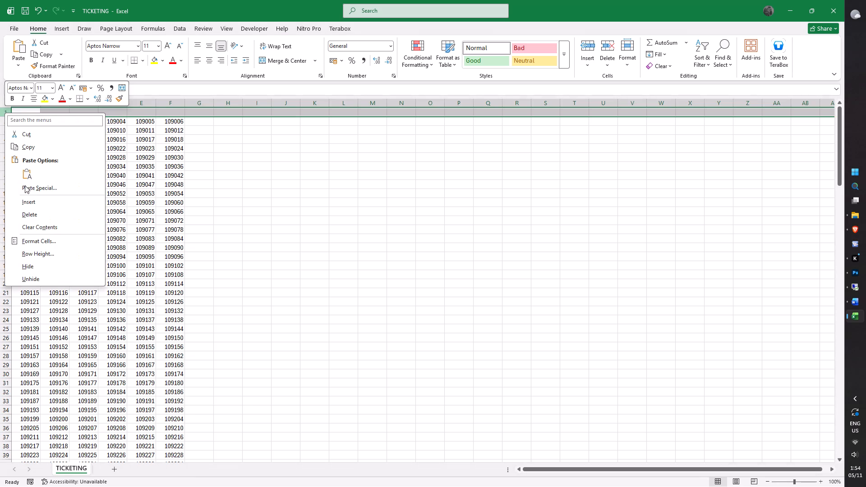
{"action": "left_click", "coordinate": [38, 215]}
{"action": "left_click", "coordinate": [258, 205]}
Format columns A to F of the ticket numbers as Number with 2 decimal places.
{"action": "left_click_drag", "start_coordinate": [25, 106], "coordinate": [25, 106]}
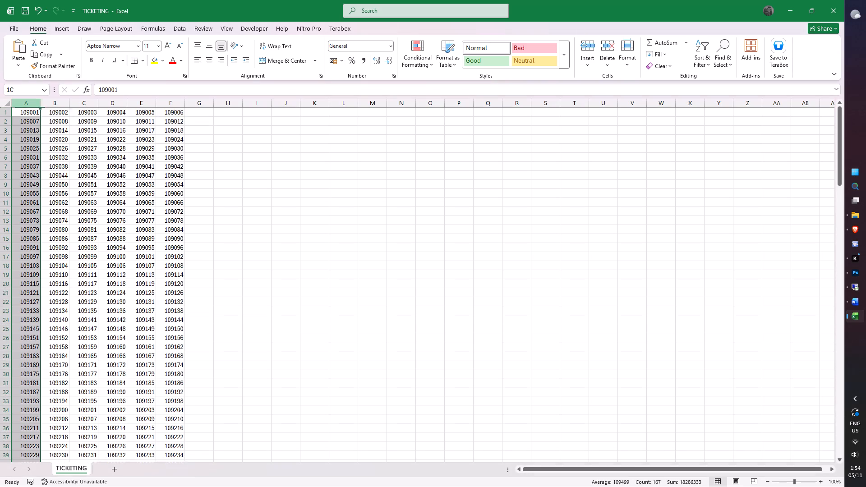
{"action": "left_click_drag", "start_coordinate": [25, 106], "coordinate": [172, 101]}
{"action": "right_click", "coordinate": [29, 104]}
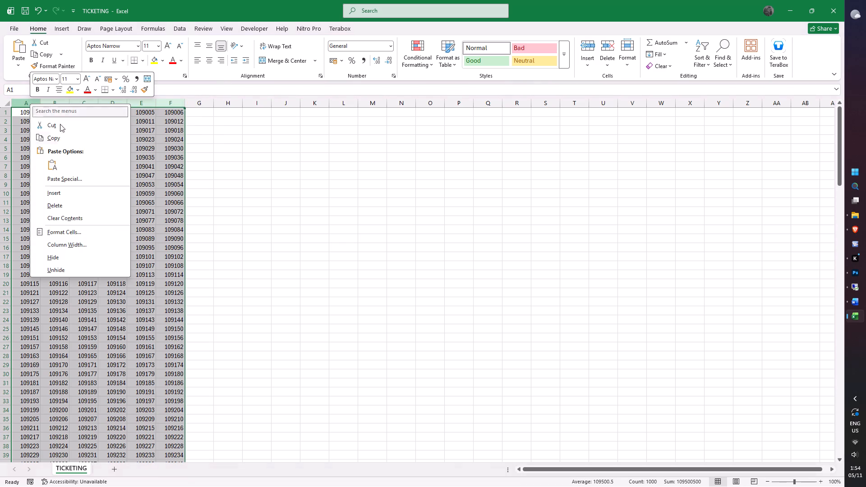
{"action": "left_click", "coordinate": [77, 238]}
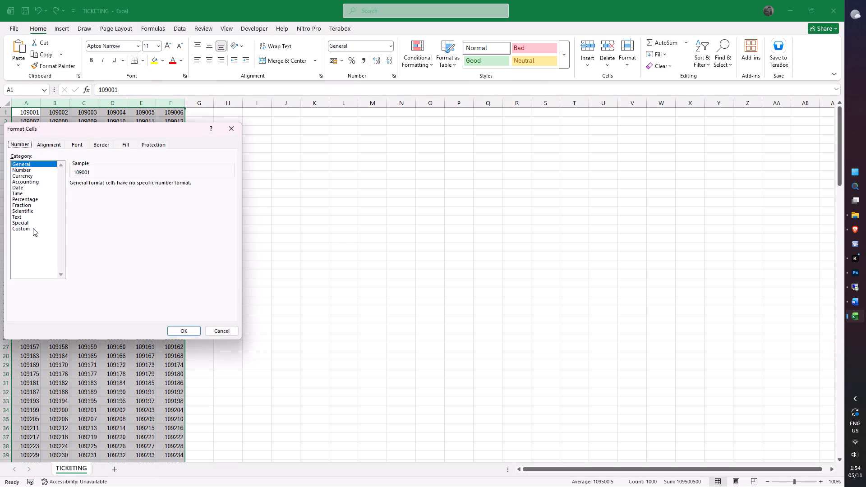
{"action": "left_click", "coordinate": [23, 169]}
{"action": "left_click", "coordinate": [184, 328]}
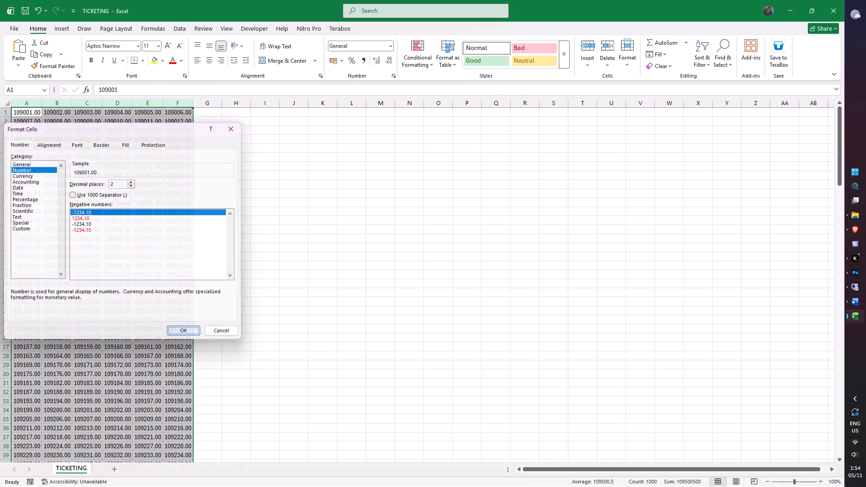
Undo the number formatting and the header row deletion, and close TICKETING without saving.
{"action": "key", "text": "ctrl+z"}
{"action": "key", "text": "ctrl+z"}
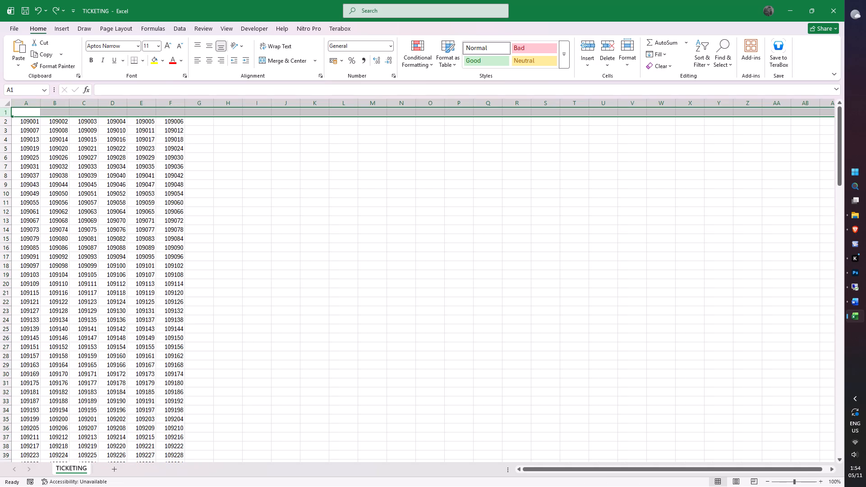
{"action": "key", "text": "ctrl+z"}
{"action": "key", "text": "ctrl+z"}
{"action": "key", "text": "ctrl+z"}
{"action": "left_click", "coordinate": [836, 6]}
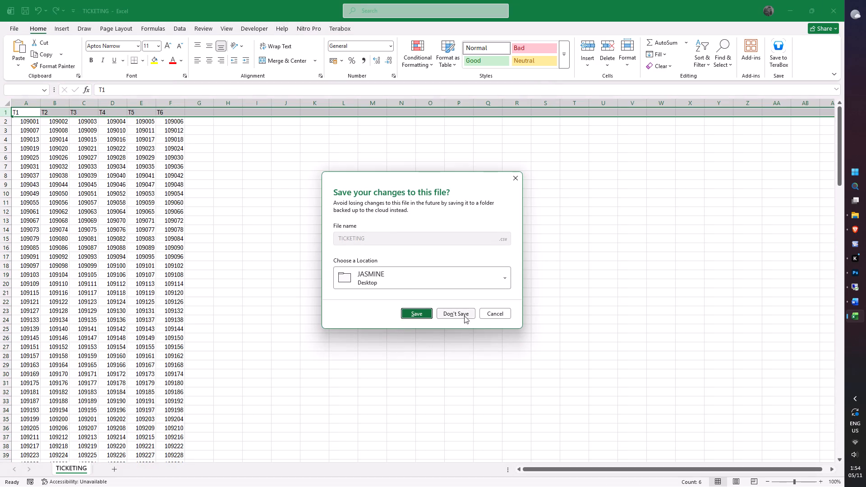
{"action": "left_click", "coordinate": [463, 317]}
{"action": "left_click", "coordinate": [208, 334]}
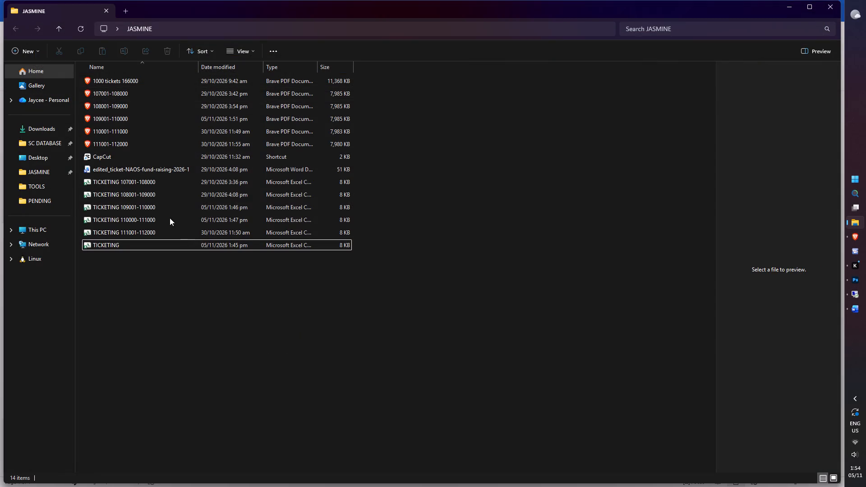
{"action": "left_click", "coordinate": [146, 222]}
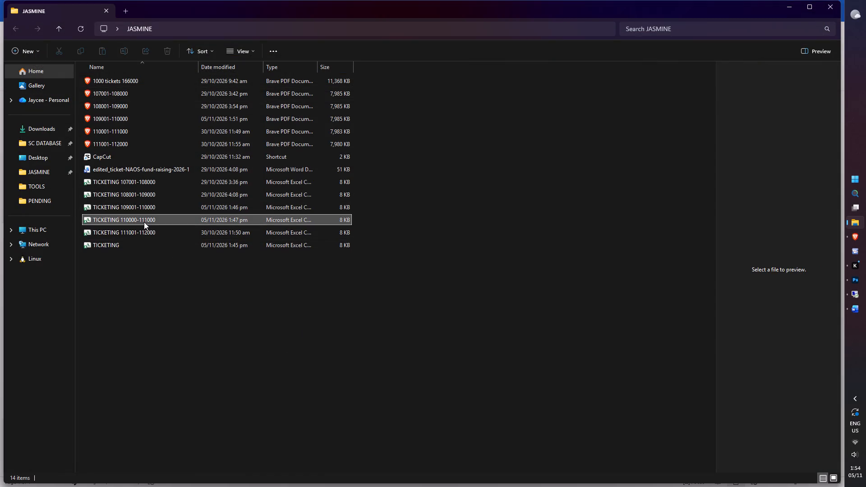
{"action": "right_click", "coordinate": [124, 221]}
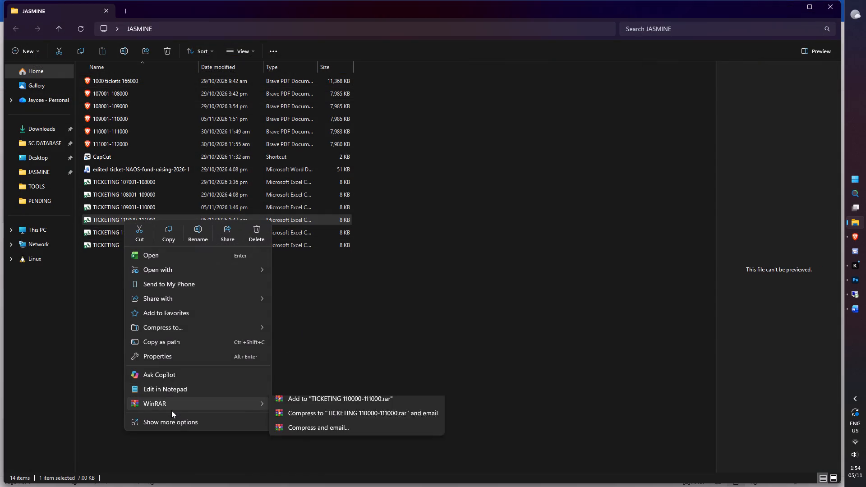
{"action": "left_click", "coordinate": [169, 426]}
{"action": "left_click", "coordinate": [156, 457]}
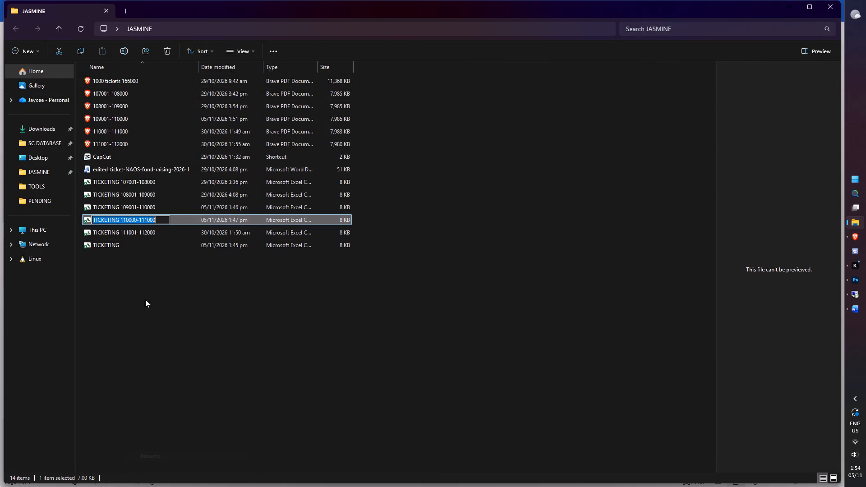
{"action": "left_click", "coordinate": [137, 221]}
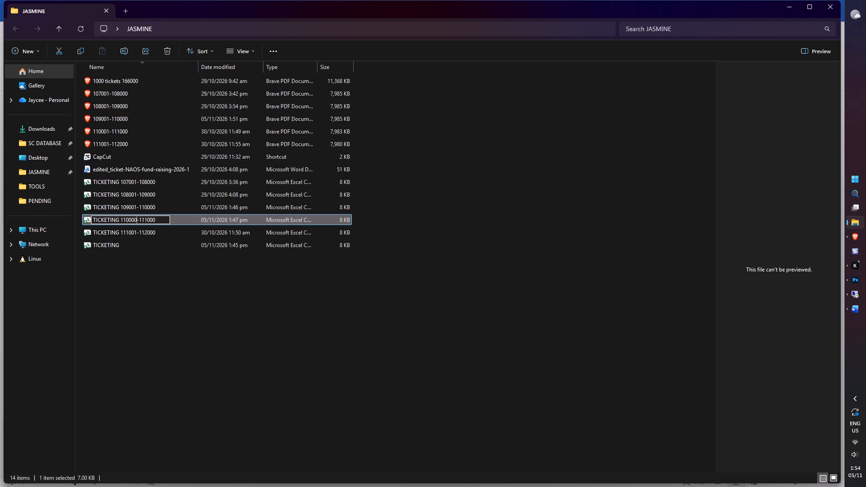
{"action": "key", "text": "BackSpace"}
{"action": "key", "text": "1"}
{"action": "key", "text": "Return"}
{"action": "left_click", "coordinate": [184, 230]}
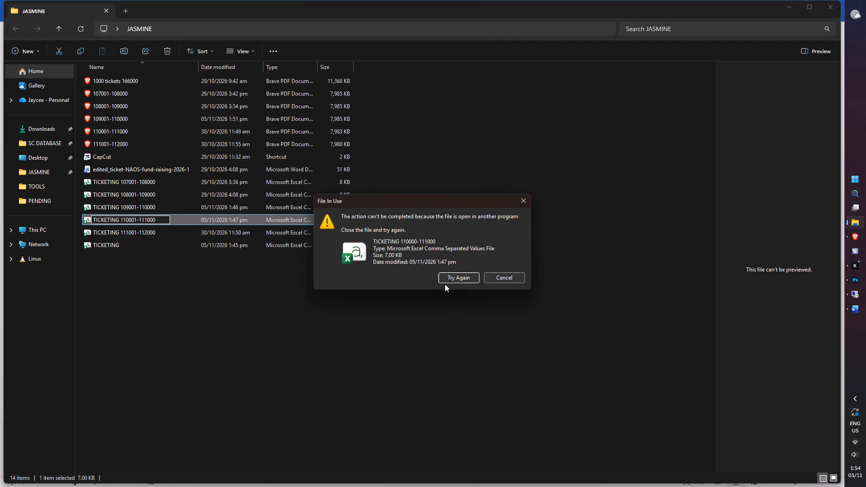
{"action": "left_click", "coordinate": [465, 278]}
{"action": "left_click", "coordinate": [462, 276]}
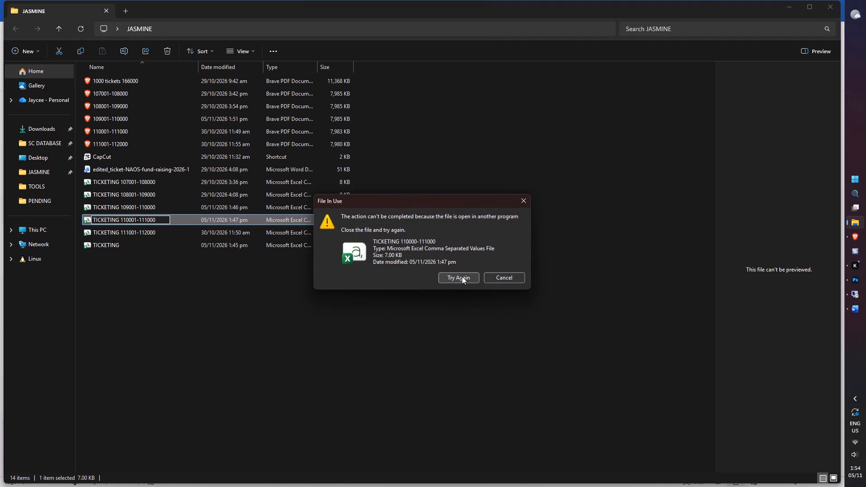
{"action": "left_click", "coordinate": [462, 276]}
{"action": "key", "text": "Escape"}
Switch to Word, cancel the invalid merge field prompts, and close the NAOS raffle ticket document without saving.
{"action": "left_click", "coordinate": [857, 308]}
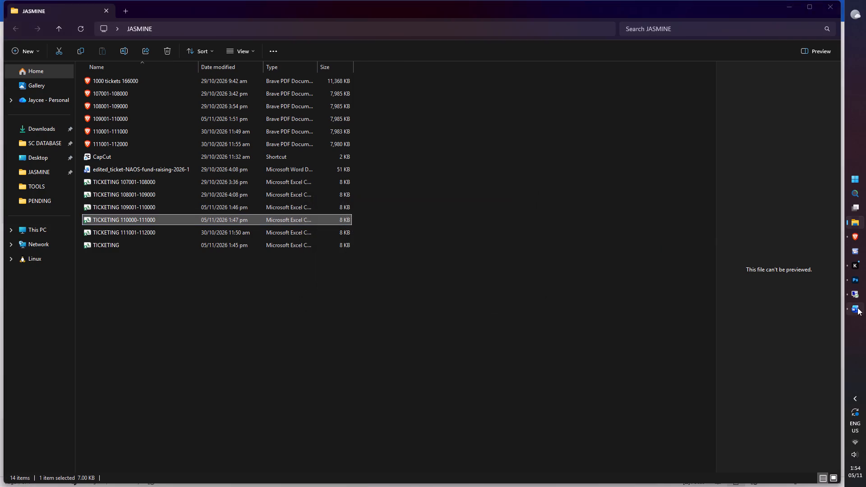
{"action": "left_click", "coordinate": [514, 199]}
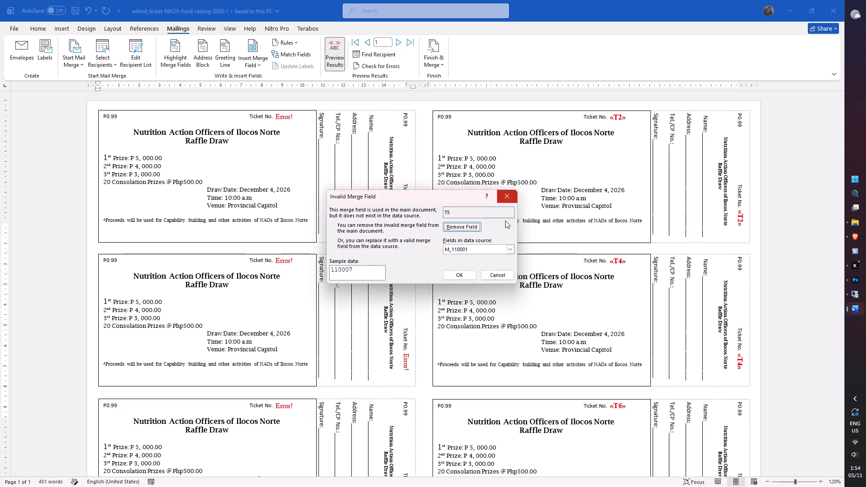
{"action": "left_click", "coordinate": [492, 276]}
{"action": "left_click", "coordinate": [495, 276]}
{"action": "left_click", "coordinate": [495, 276]}
{"action": "left_click", "coordinate": [495, 276]}
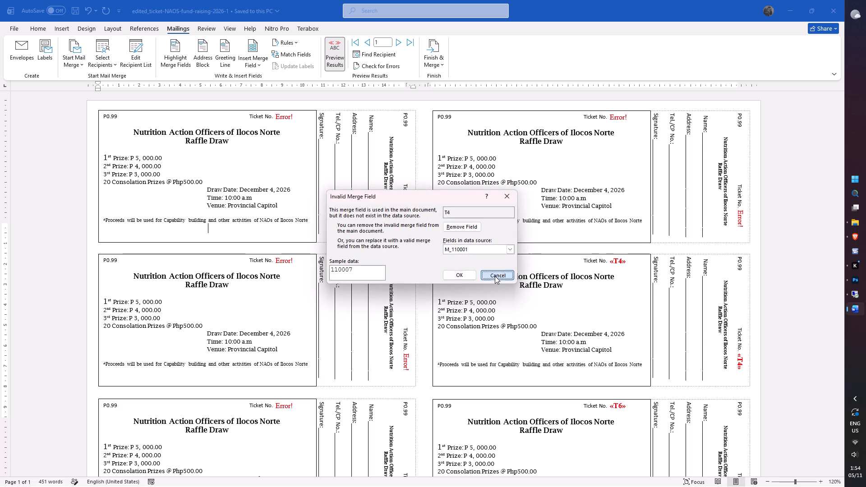
{"action": "left_click", "coordinate": [495, 276]}
{"action": "left_click", "coordinate": [495, 276]}
{"action": "left_click", "coordinate": [495, 276]}
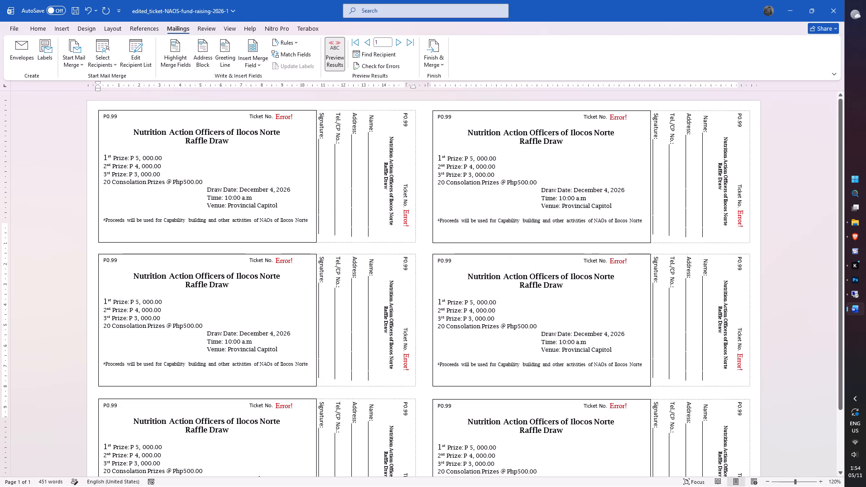
{"action": "left_click", "coordinate": [830, 10]}
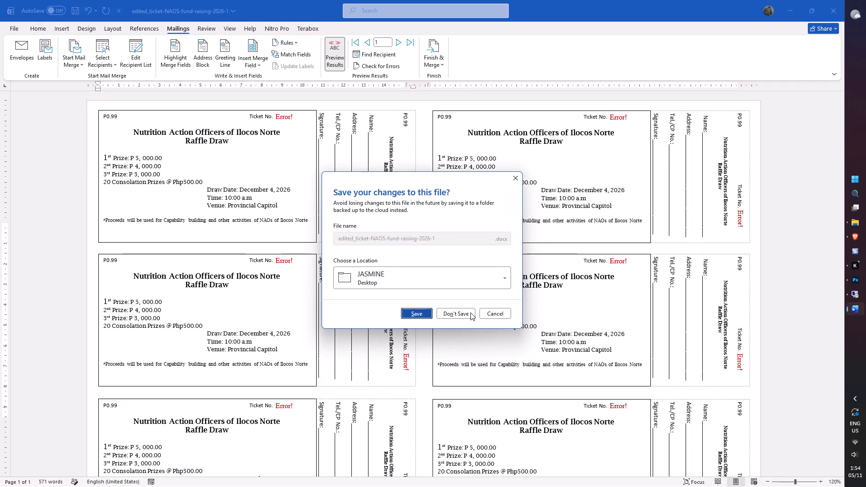
{"action": "left_click", "coordinate": [463, 317]}
{"action": "left_click", "coordinate": [231, 301]}
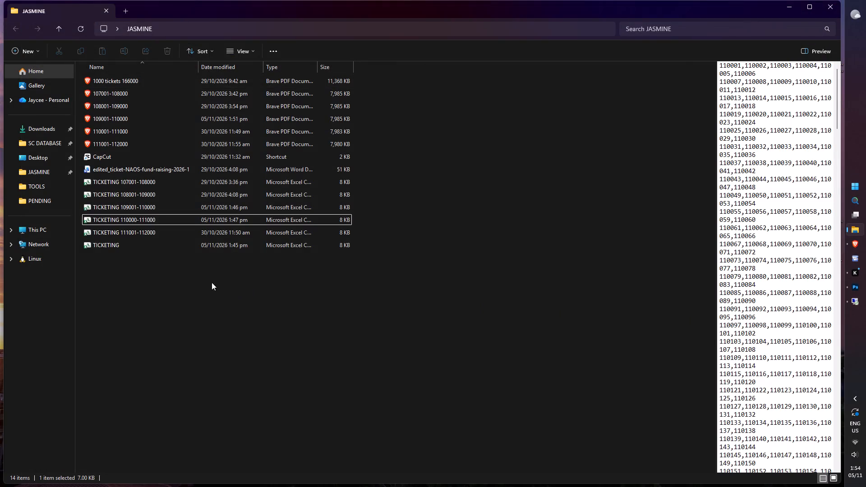
{"action": "right_click", "coordinate": [153, 223]}
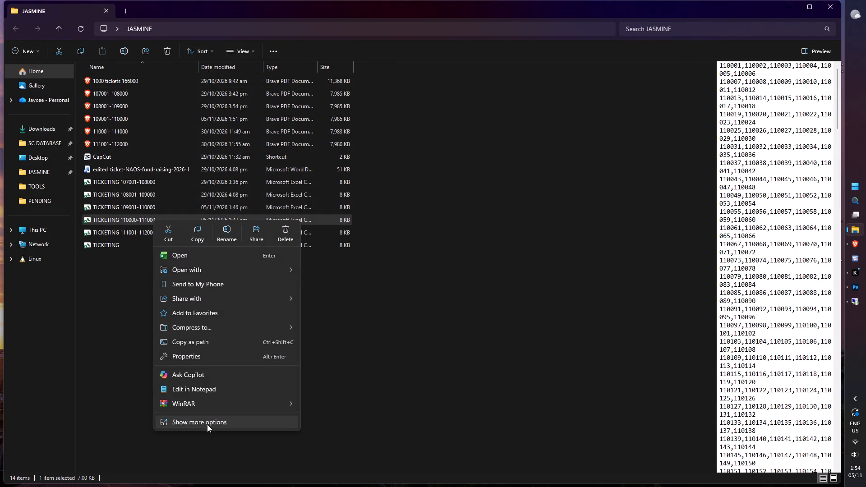
{"action": "left_click", "coordinate": [207, 424]}
{"action": "left_click", "coordinate": [182, 458]}
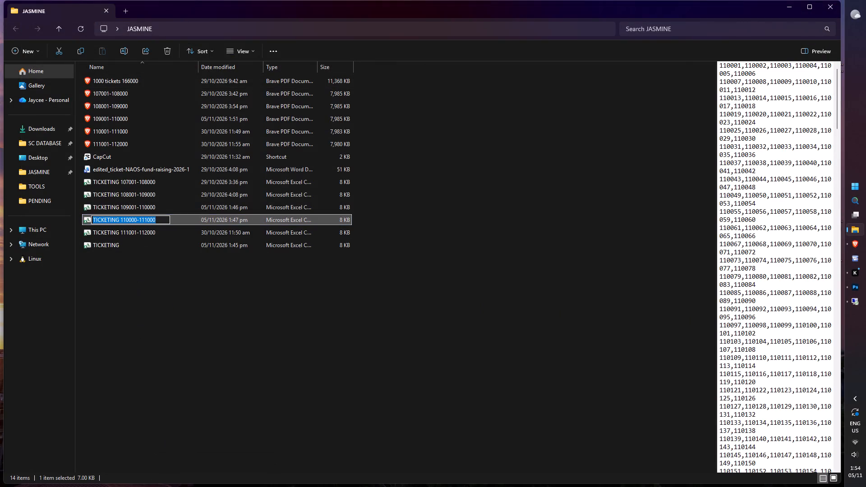
{"action": "left_click", "coordinate": [137, 221]}
{"action": "key", "text": "BackSpace"}
{"action": "key", "text": "1"}
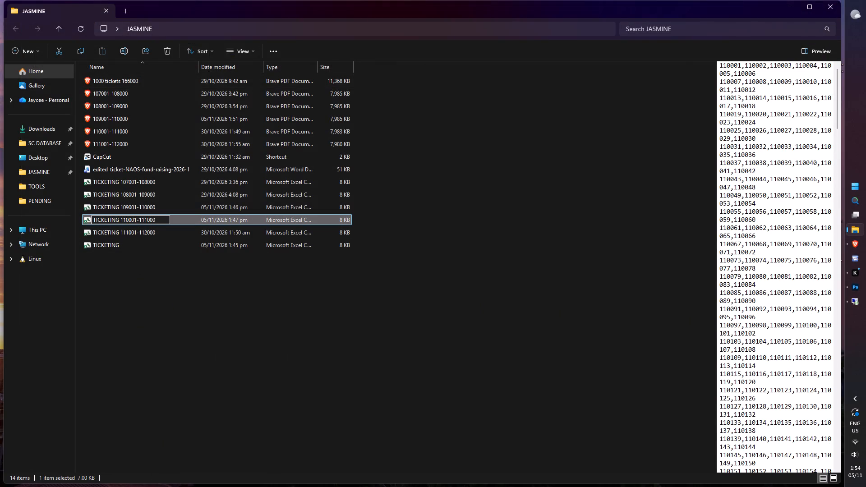
{"action": "key", "text": "Return"}
{"action": "key", "text": "Return"}
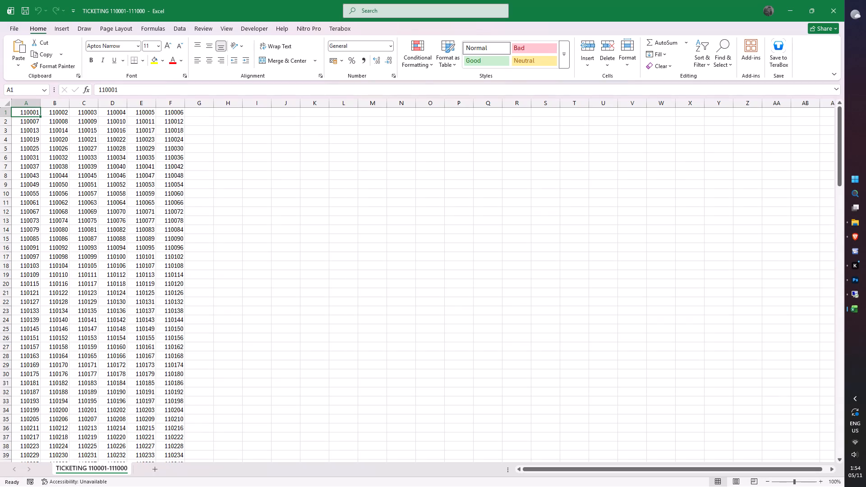
{"action": "scroll", "coordinate": [125, 244], "scroll_direction": "down", "scroll_amount": 5}
{"action": "scroll", "coordinate": [173, 321], "scroll_direction": "up", "scroll_amount": 11}
{"action": "left_click", "coordinate": [6, 114]}
{"action": "right_click", "coordinate": [5, 112]}
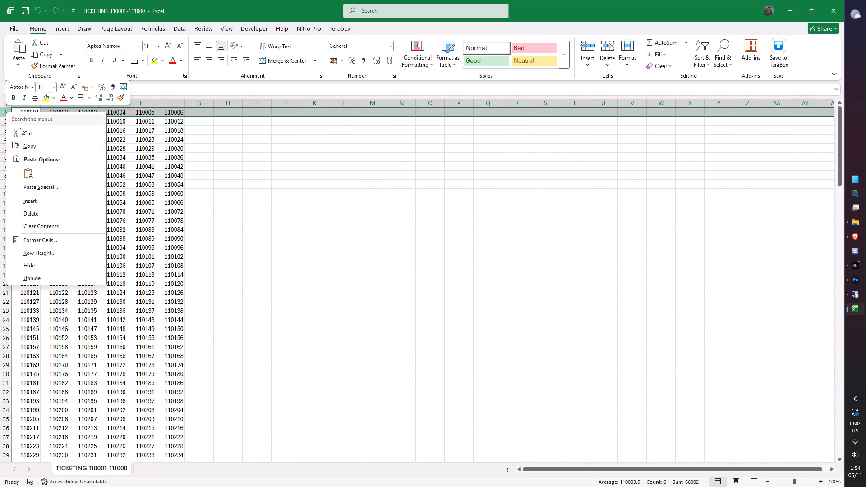
{"action": "left_click", "coordinate": [52, 202]}
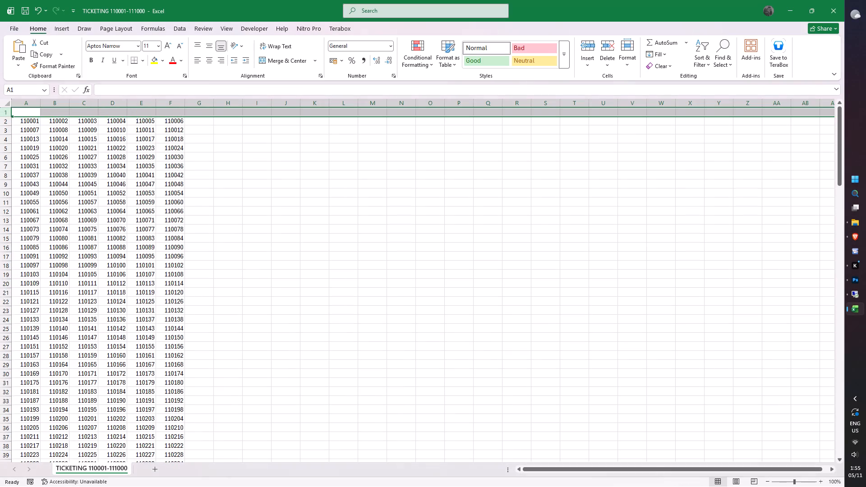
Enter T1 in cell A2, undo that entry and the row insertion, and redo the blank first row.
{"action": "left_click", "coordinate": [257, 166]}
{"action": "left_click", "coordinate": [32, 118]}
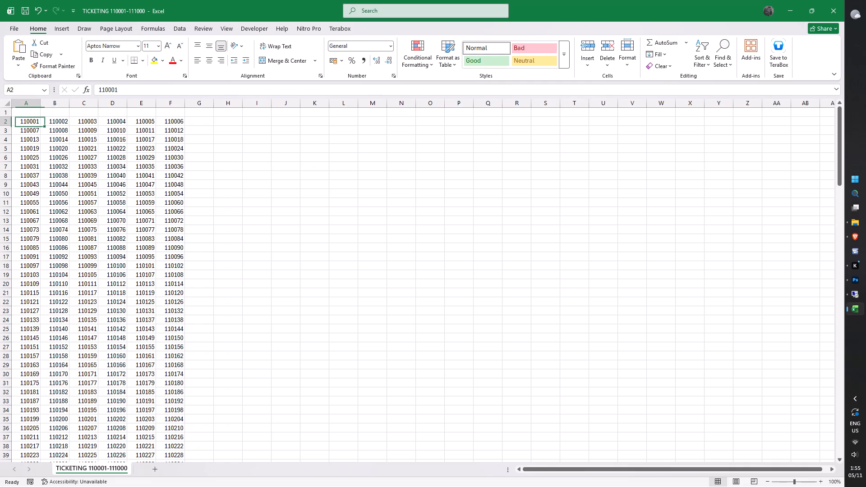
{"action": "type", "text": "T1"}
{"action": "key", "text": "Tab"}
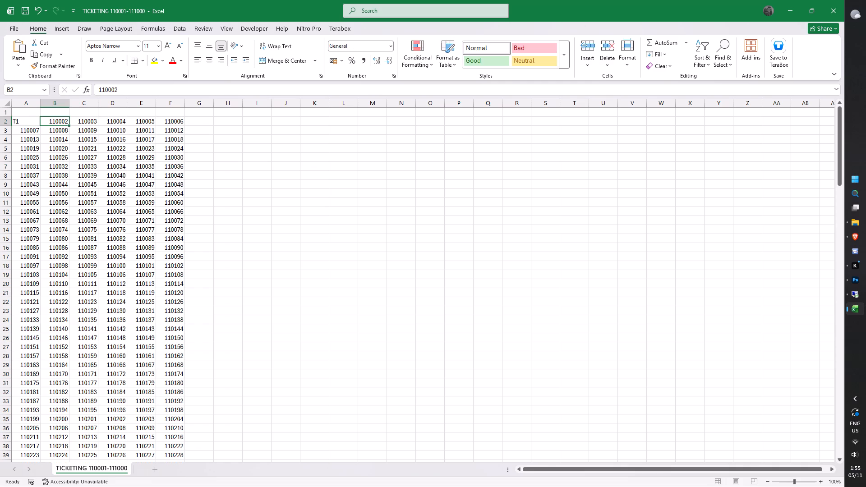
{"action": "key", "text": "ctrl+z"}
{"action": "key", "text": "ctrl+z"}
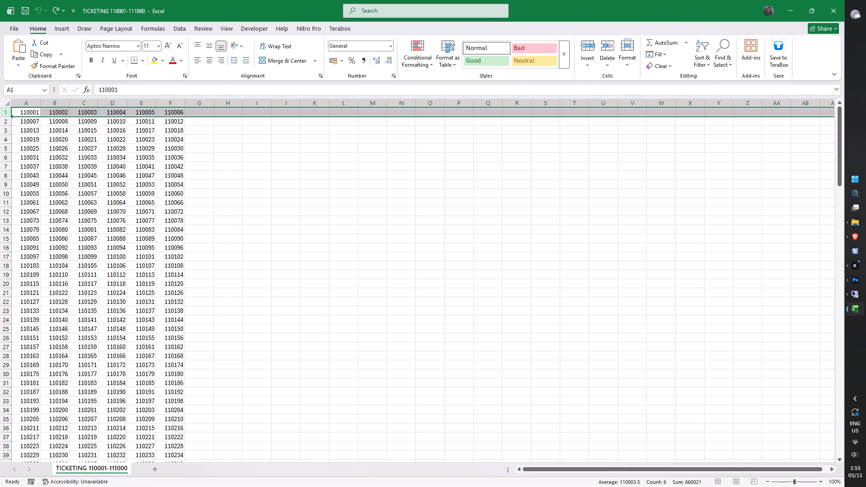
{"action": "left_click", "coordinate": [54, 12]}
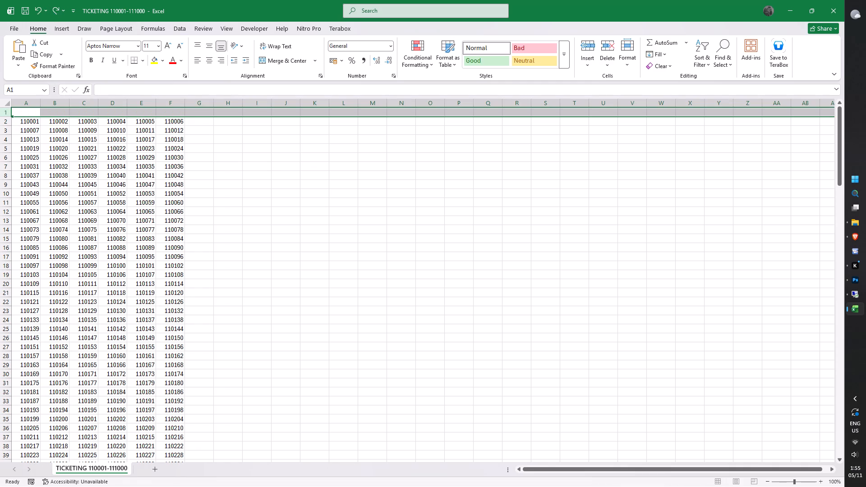
Enter the headers T1, T2, T3, T4, T5 and T6 in cells A1 to F1.
{"action": "left_click", "coordinate": [30, 115]}
{"action": "double_click", "coordinate": [32, 108]}
{"action": "left_click", "coordinate": [33, 112]}
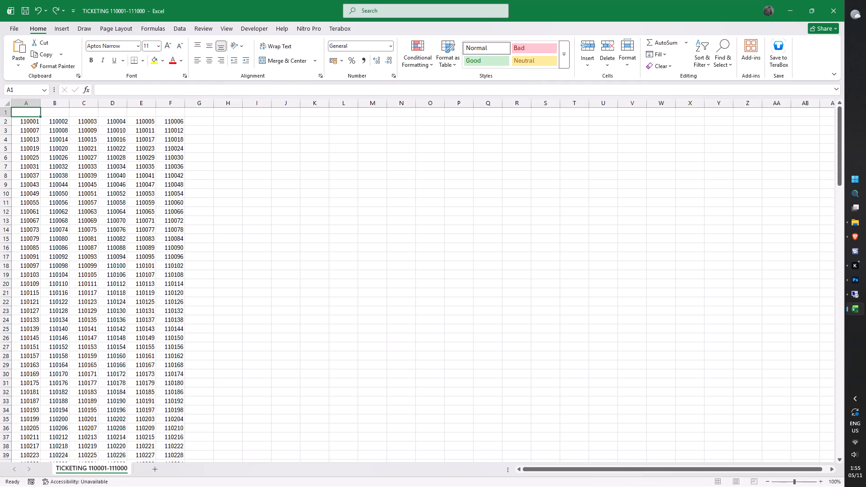
{"action": "type", "text": "t1"}
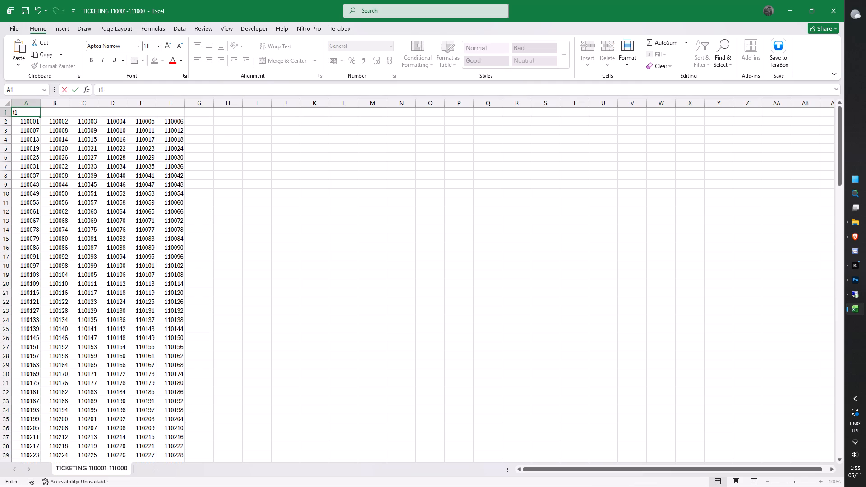
{"action": "key", "text": "BackSpace"}
{"action": "key", "text": "BackSpace"}
{"action": "key", "text": "Tab"}
{"action": "type", "text": "T2"}
{"action": "key", "text": "Tab"}
{"action": "type", "text": "T3"}
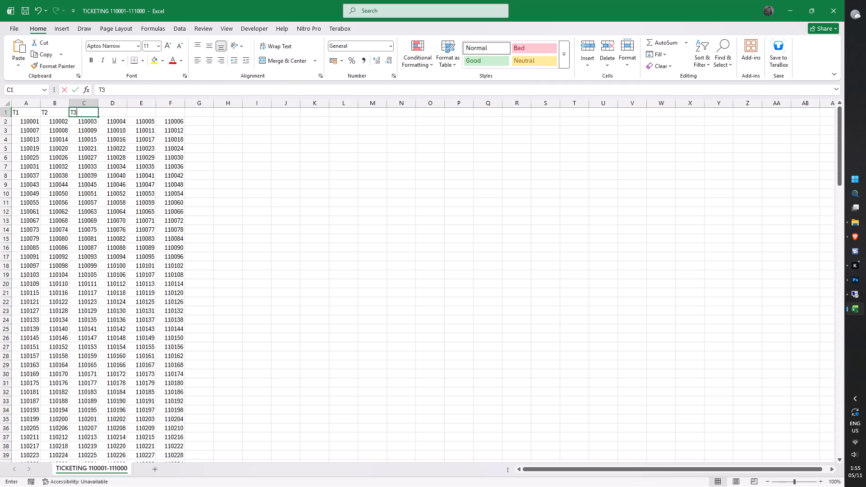
{"action": "key", "text": "Tab"}
{"action": "type", "text": "T4"}
{"action": "key", "text": "Tab"}
{"action": "key", "text": "t"}
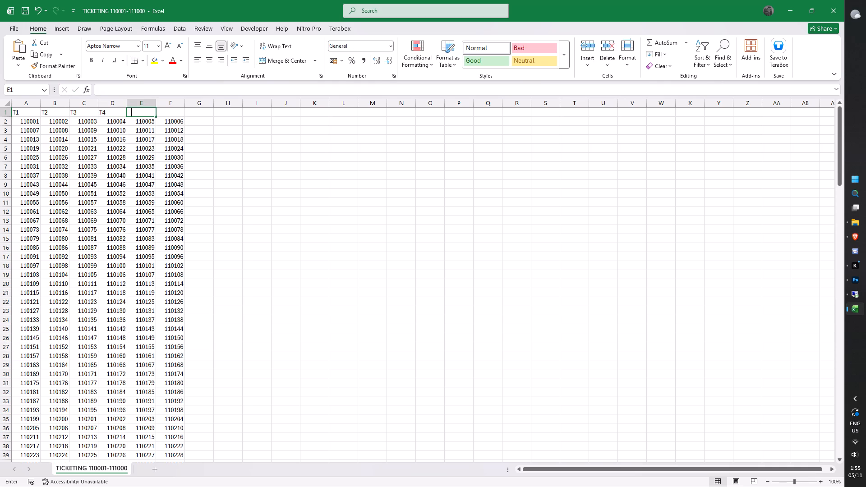
{"action": "key", "text": "5"}
{"action": "key", "text": "Tab"}
{"action": "type", "text": "T6"}
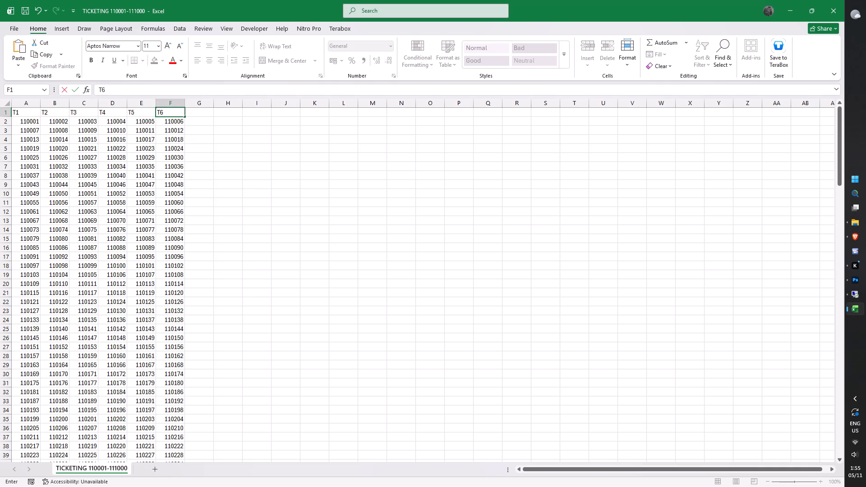
{"action": "key", "text": "ctrl+z"}
{"action": "key", "text": "ctrl+z"}
{"action": "scroll", "coordinate": [188, 243], "scroll_direction": "down", "scroll_amount": 5}
{"action": "scroll", "coordinate": [299, 249], "scroll_direction": "down", "scroll_amount": 7}
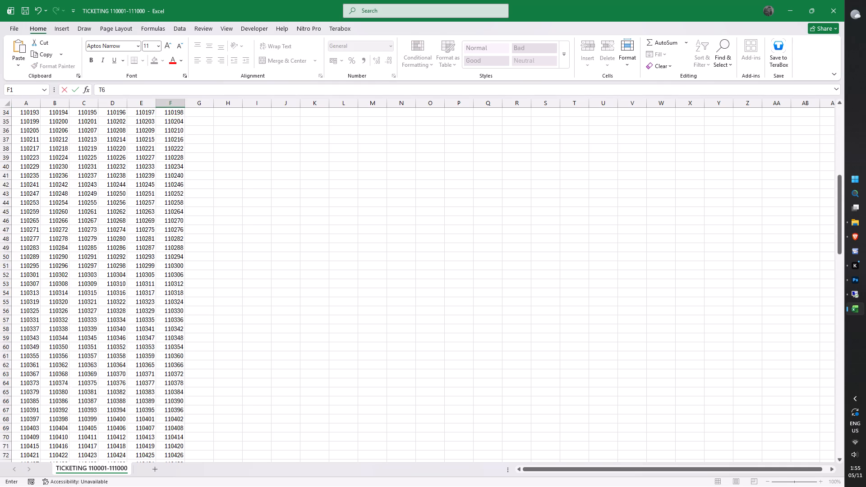
{"action": "scroll", "coordinate": [307, 253], "scroll_direction": "down", "scroll_amount": 20}
{"action": "scroll", "coordinate": [307, 253], "scroll_direction": "down", "scroll_amount": 15}
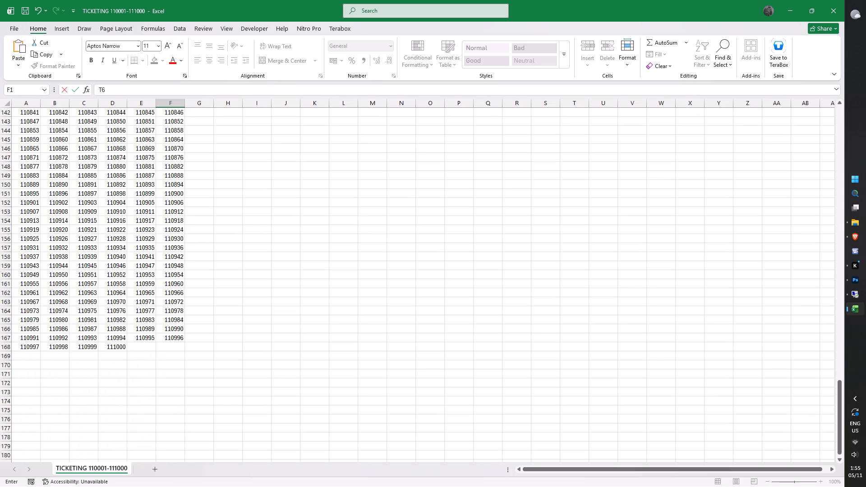
{"action": "scroll", "coordinate": [300, 260], "scroll_direction": "down", "scroll_amount": 3}
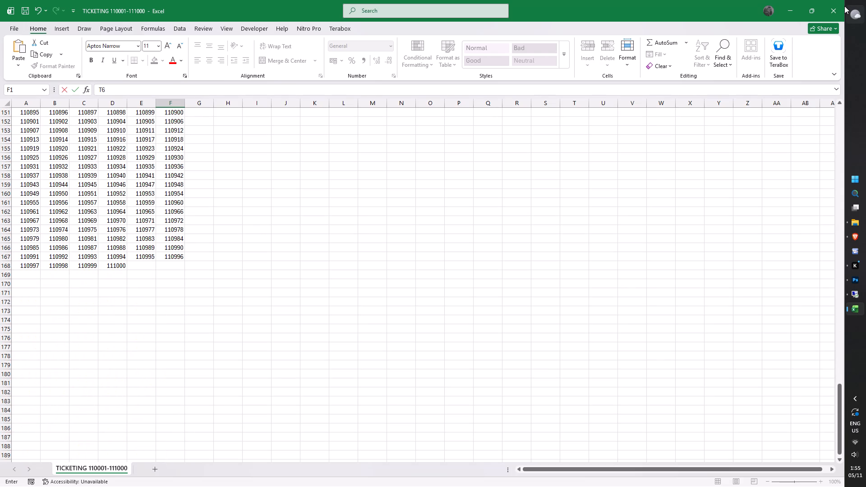
{"action": "key", "text": "ctrl+s"}
{"action": "left_click", "coordinate": [835, 8]}
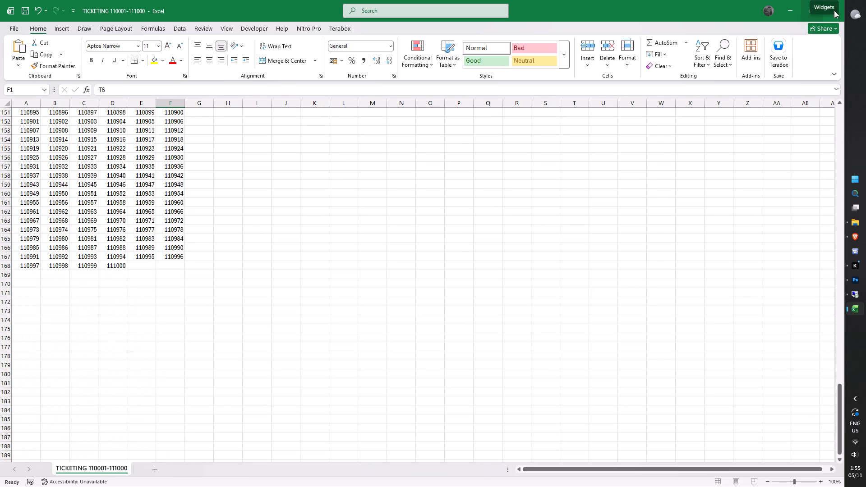
{"action": "left_click", "coordinate": [574, 14]}
{"action": "left_click", "coordinate": [695, 3]}
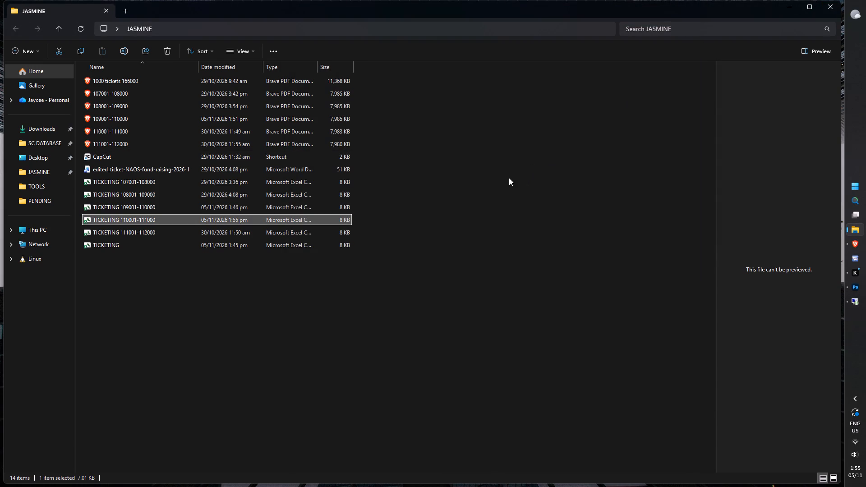
{"action": "left_click_drag", "start_coordinate": [502, 179], "coordinate": [497, 190]}
{"action": "double_click", "coordinate": [184, 170]}
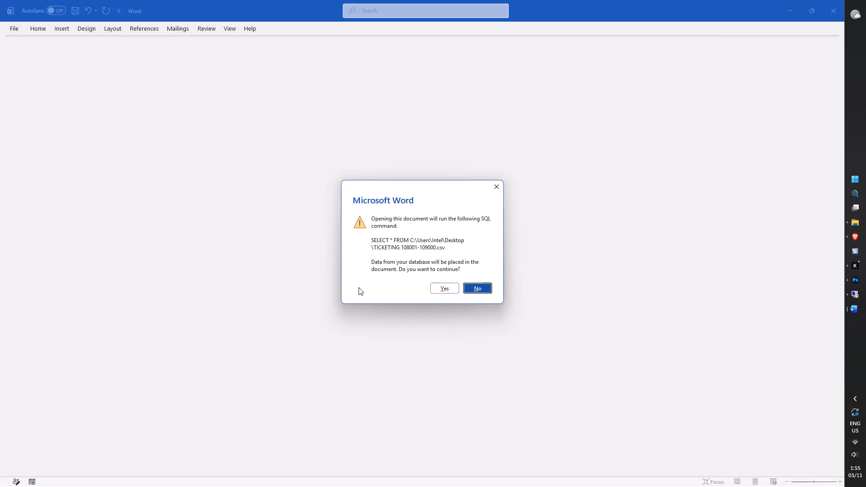
{"action": "left_click", "coordinate": [436, 288]}
{"action": "left_click", "coordinate": [410, 251]}
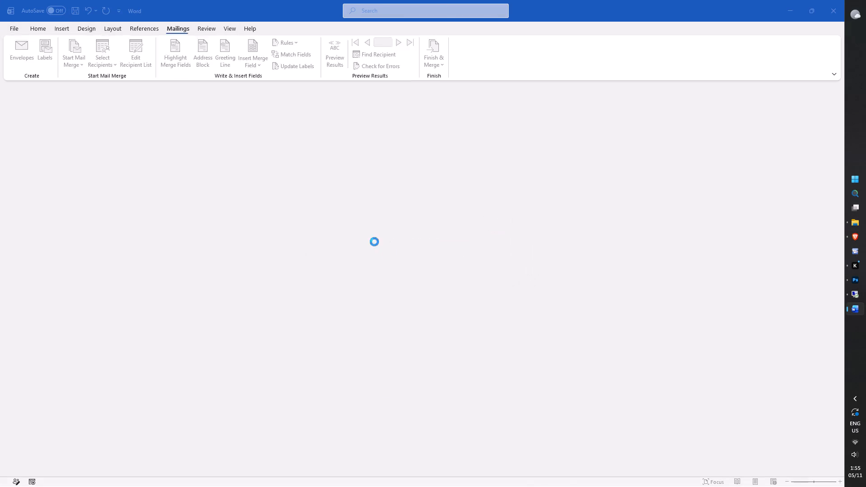
{"action": "left_click", "coordinate": [41, 162]}
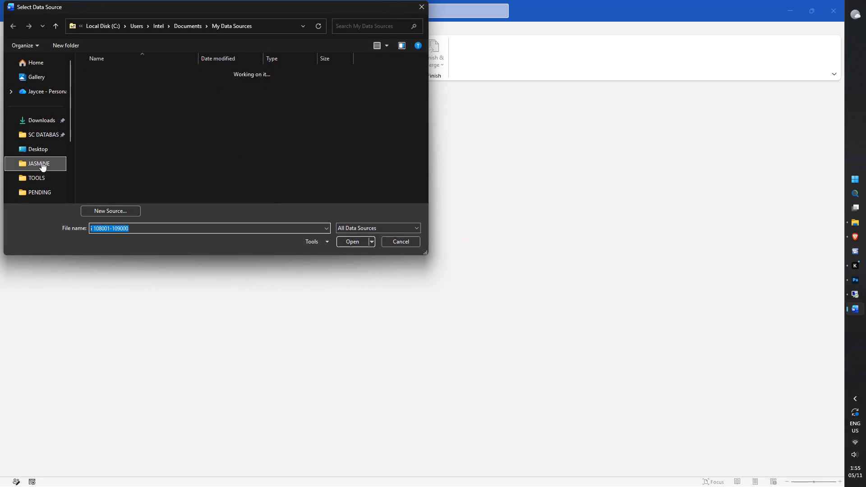
{"action": "left_click", "coordinate": [134, 124]}
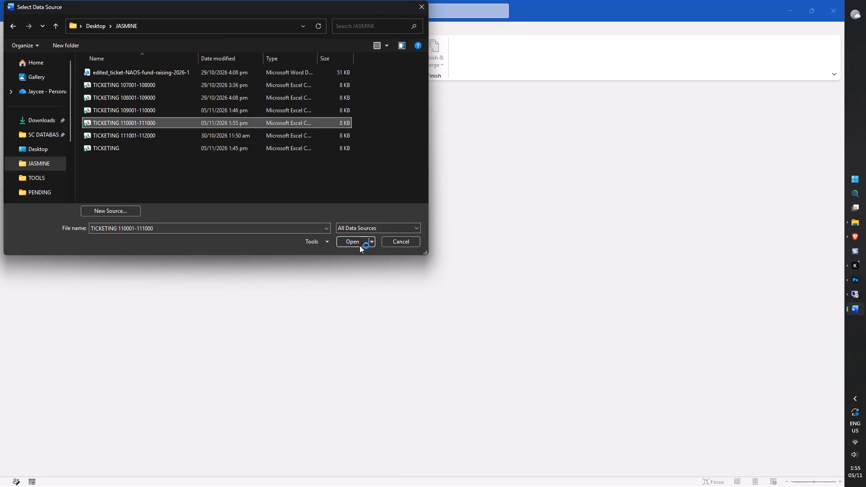
{"action": "left_click", "coordinate": [356, 243]}
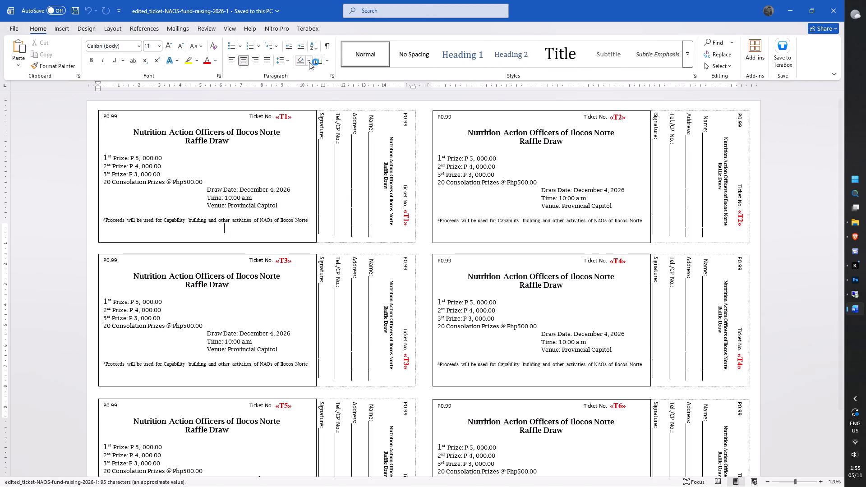
Preview the merge results and check the ticket numbers on the first record and on record 167.
{"action": "left_click", "coordinate": [181, 29]}
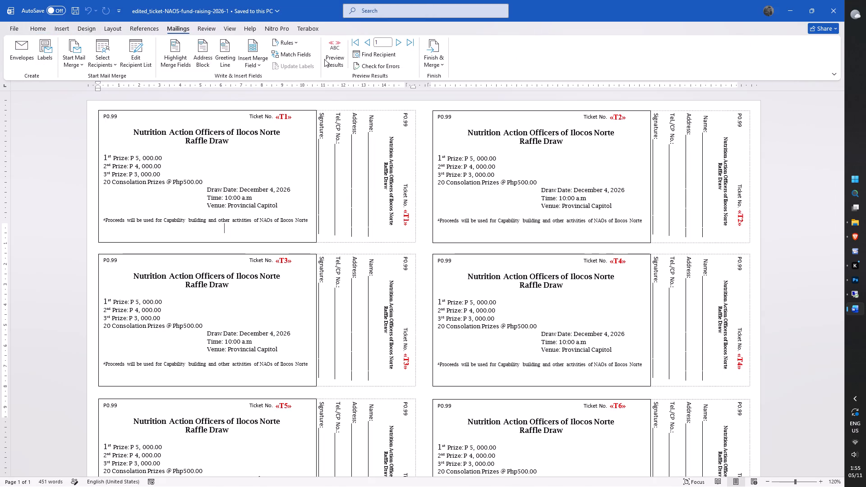
{"action": "left_click", "coordinate": [331, 58]}
{"action": "scroll", "coordinate": [370, 131], "scroll_direction": "down", "scroll_amount": 1}
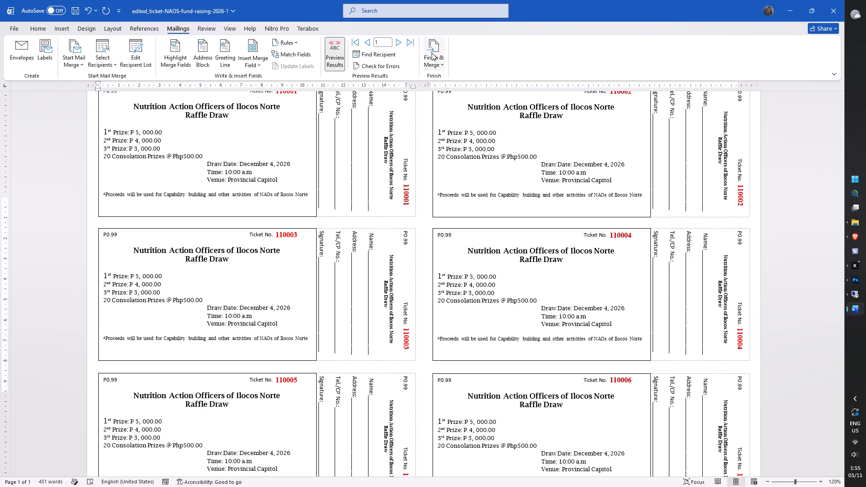
{"action": "left_click", "coordinate": [378, 44]}
{"action": "type", "text": "167"}
{"action": "key", "text": "Return"}
{"action": "scroll", "coordinate": [517, 246], "scroll_direction": "down", "scroll_amount": 7}
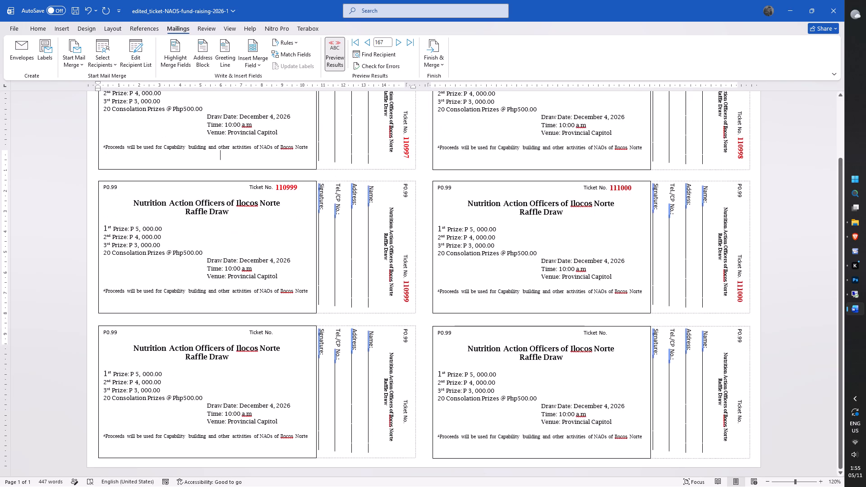
{"action": "scroll", "coordinate": [526, 268], "scroll_direction": "up", "scroll_amount": 5}
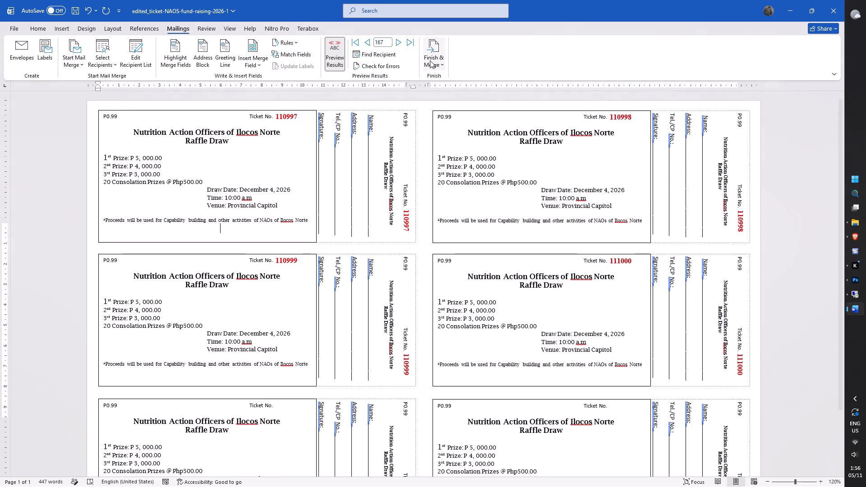
Merge records 1 to 167 to the printer.
{"action": "left_click", "coordinate": [429, 60]}
{"action": "left_click", "coordinate": [454, 94]}
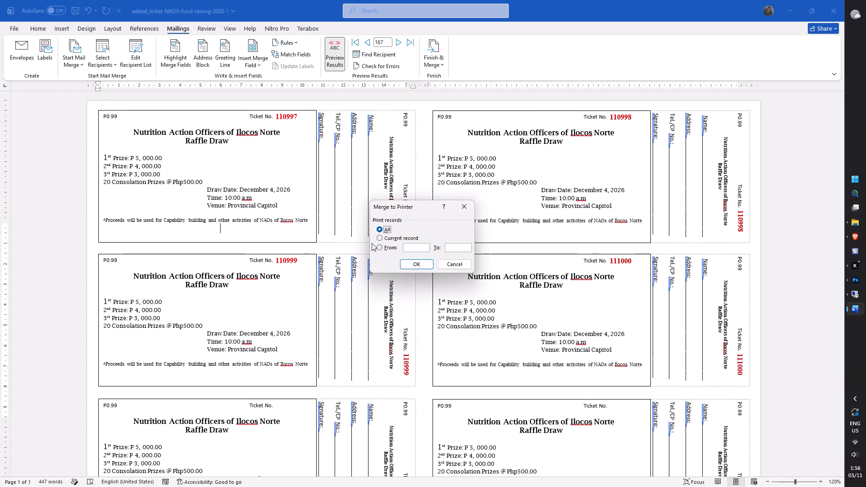
{"action": "left_click", "coordinate": [382, 248]}
{"action": "key", "text": "1"}
{"action": "key", "text": "Tab"}
{"action": "key", "text": "1"}
{"action": "type", "text": "67"}
{"action": "left_click", "coordinate": [416, 263]}
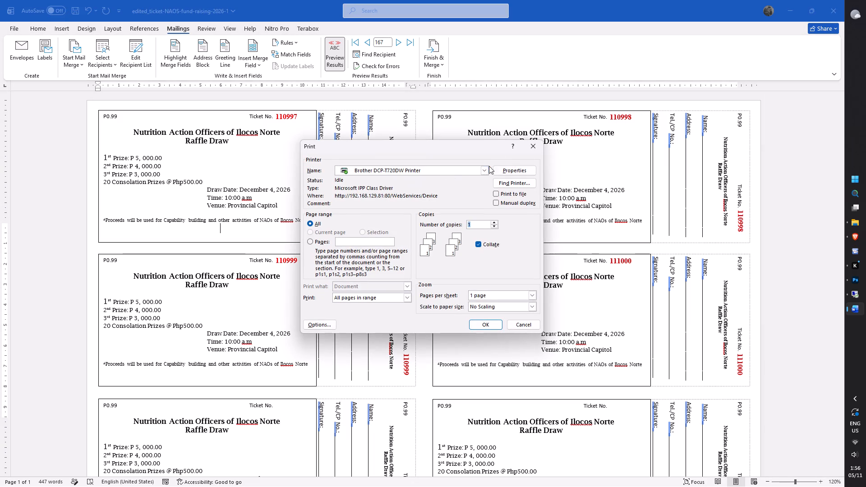
{"action": "left_click", "coordinate": [480, 168]}
{"action": "scroll", "coordinate": [407, 242], "scroll_direction": "down", "scroll_amount": 2}
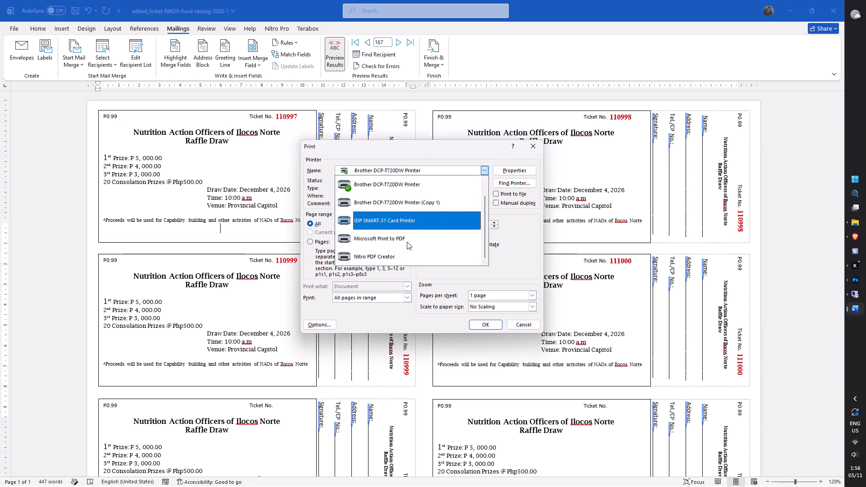
{"action": "left_click", "coordinate": [394, 241]}
{"action": "left_click", "coordinate": [488, 326]}
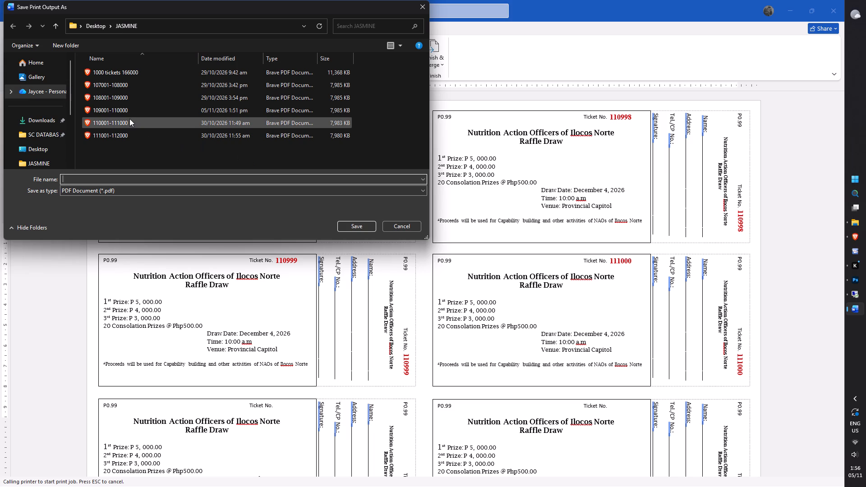
{"action": "left_click", "coordinate": [126, 119]}
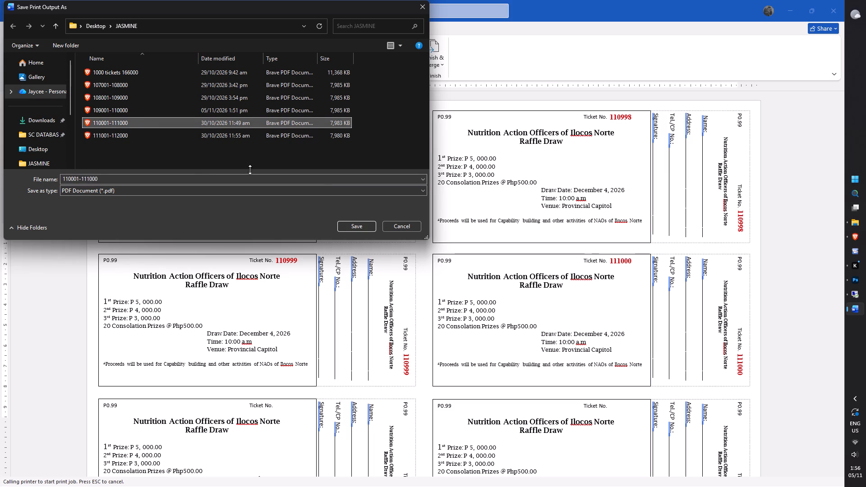
{"action": "left_click", "coordinate": [359, 229]}
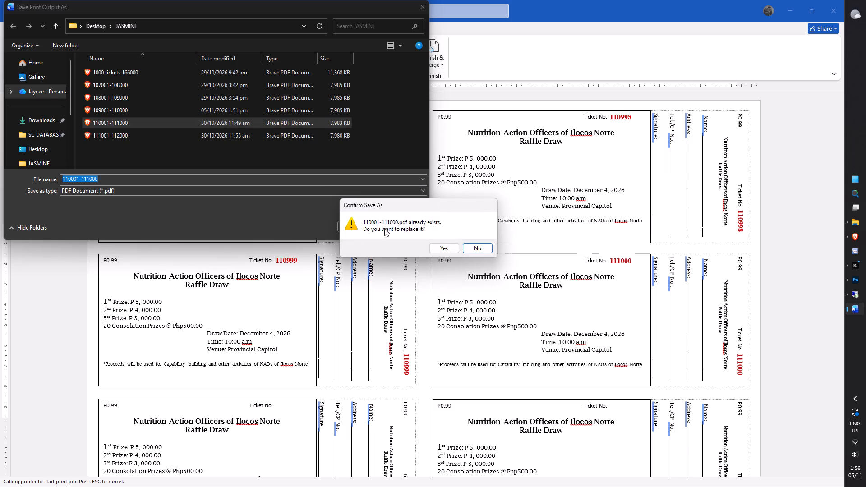
{"action": "left_click", "coordinate": [441, 247]}
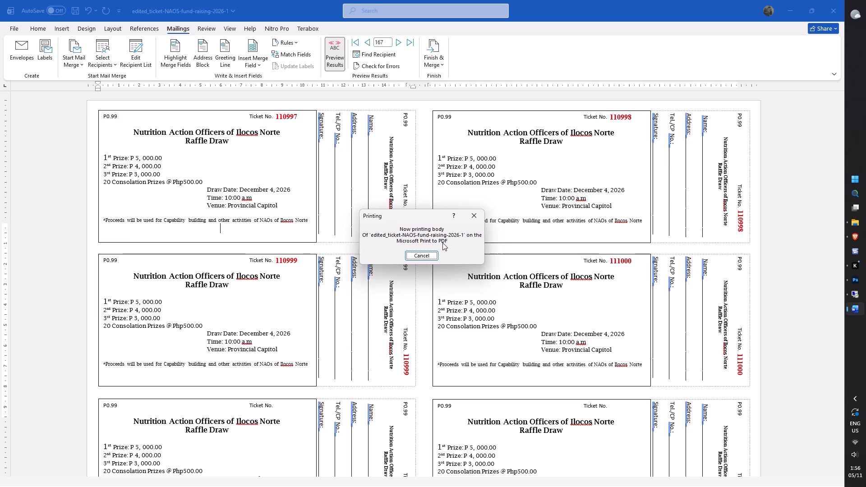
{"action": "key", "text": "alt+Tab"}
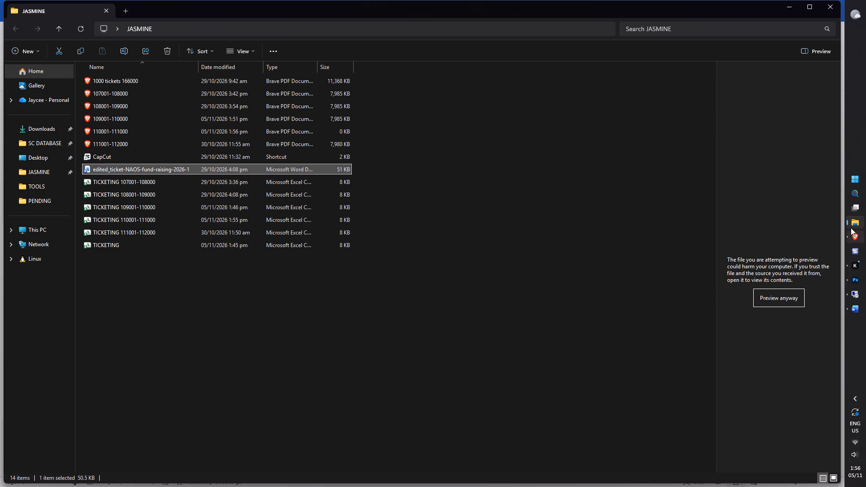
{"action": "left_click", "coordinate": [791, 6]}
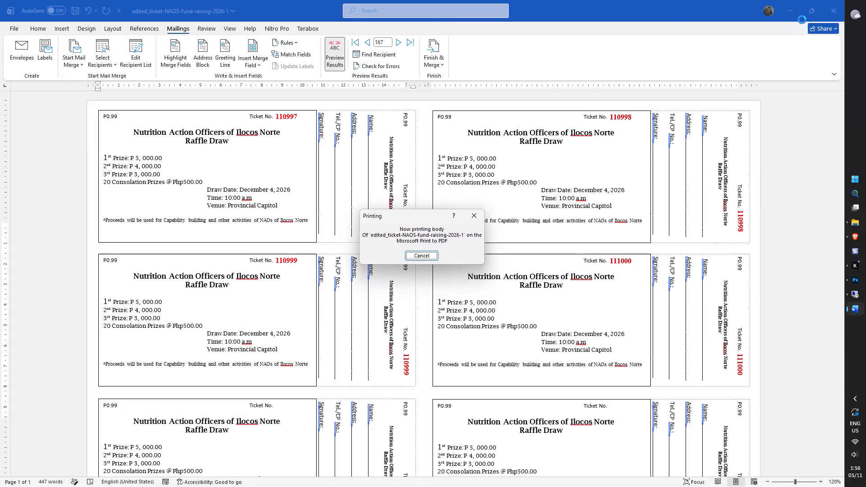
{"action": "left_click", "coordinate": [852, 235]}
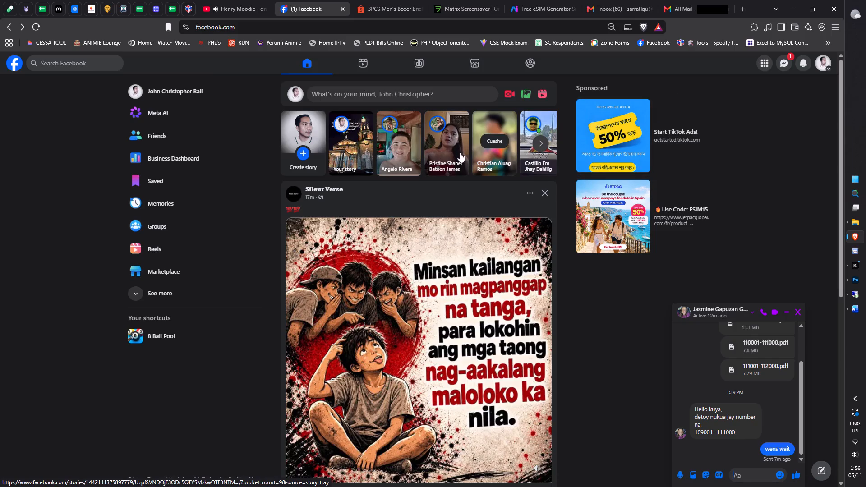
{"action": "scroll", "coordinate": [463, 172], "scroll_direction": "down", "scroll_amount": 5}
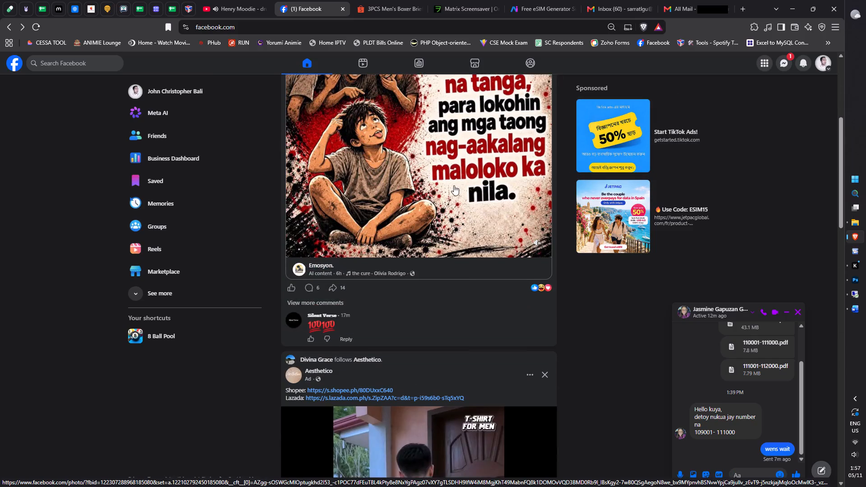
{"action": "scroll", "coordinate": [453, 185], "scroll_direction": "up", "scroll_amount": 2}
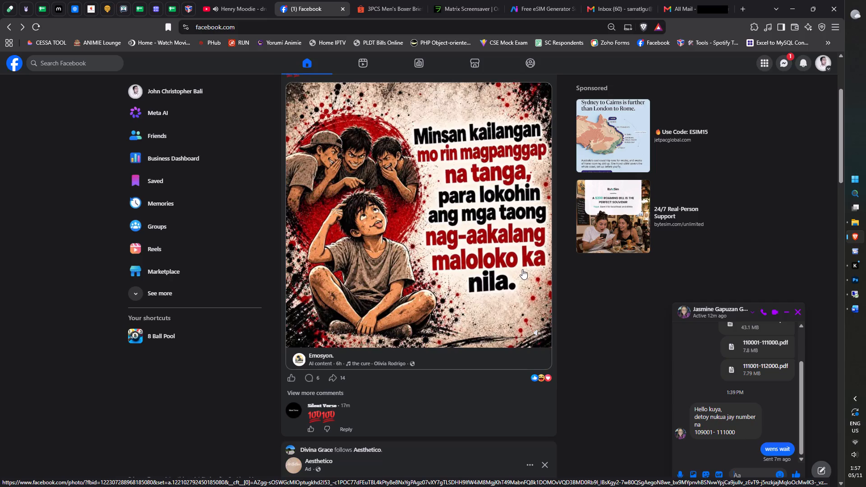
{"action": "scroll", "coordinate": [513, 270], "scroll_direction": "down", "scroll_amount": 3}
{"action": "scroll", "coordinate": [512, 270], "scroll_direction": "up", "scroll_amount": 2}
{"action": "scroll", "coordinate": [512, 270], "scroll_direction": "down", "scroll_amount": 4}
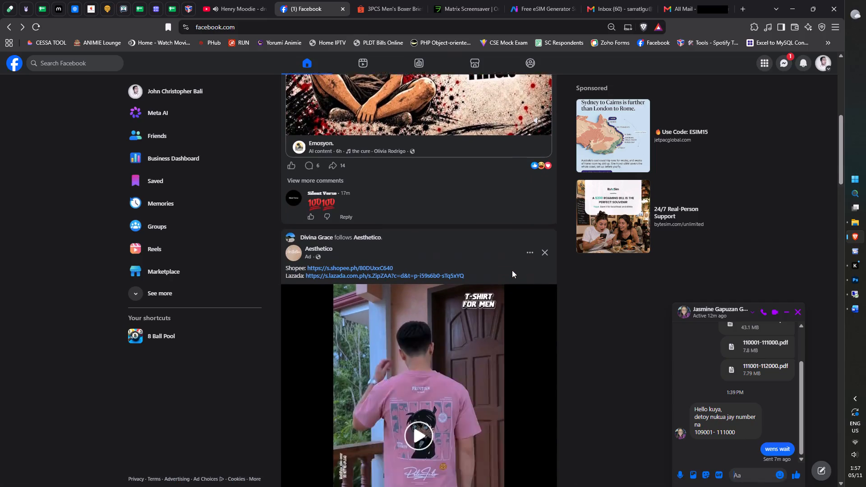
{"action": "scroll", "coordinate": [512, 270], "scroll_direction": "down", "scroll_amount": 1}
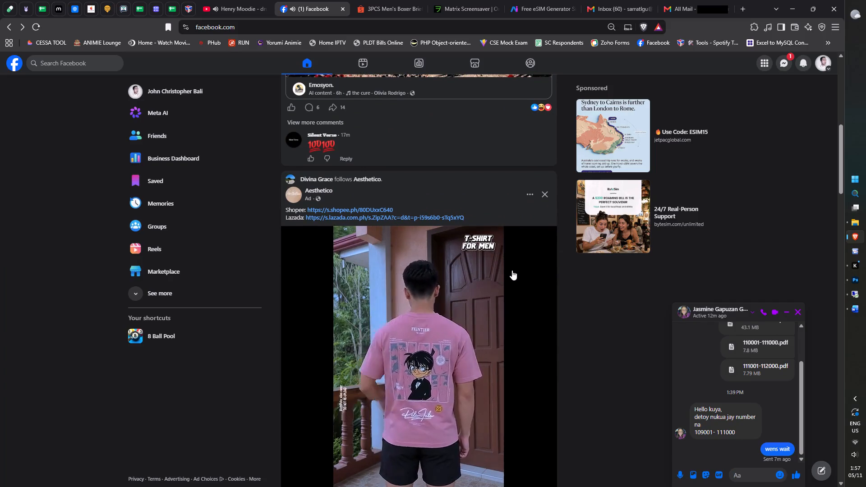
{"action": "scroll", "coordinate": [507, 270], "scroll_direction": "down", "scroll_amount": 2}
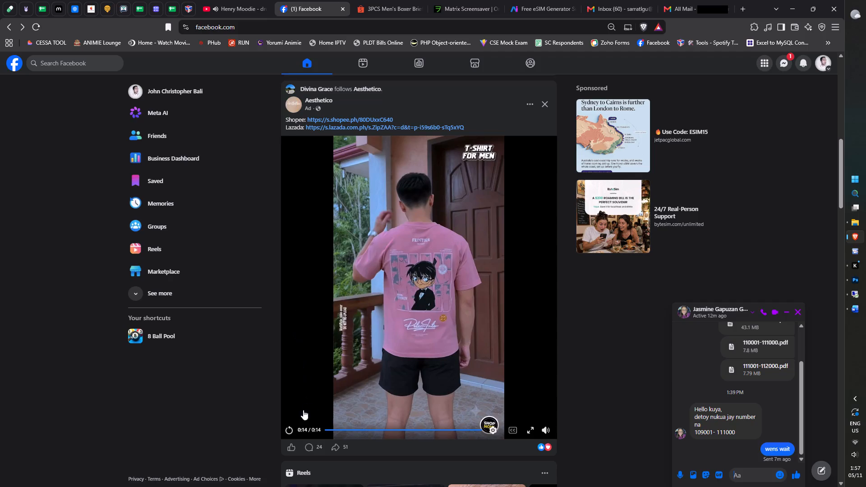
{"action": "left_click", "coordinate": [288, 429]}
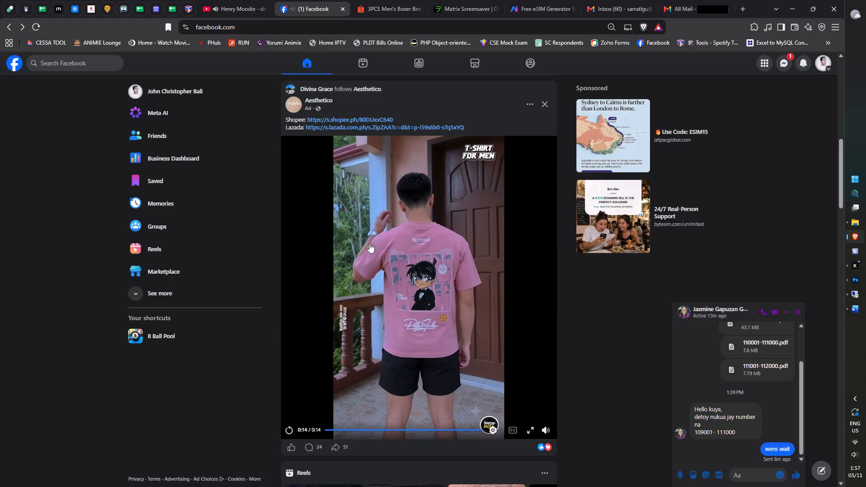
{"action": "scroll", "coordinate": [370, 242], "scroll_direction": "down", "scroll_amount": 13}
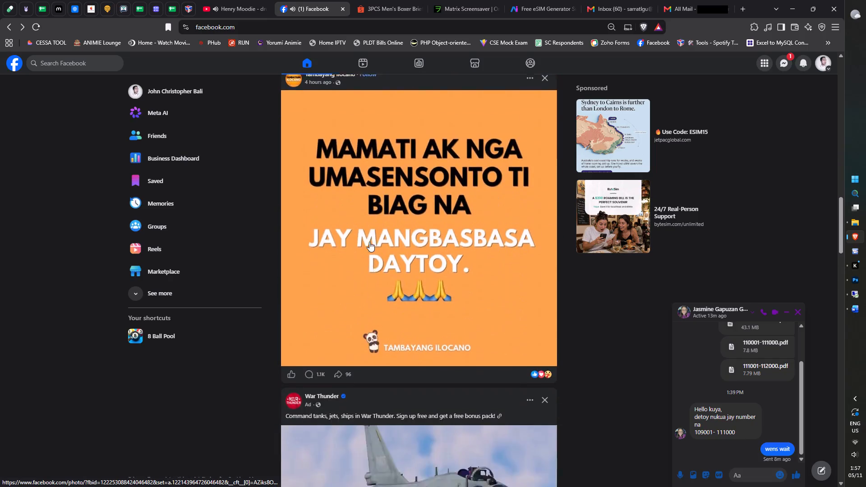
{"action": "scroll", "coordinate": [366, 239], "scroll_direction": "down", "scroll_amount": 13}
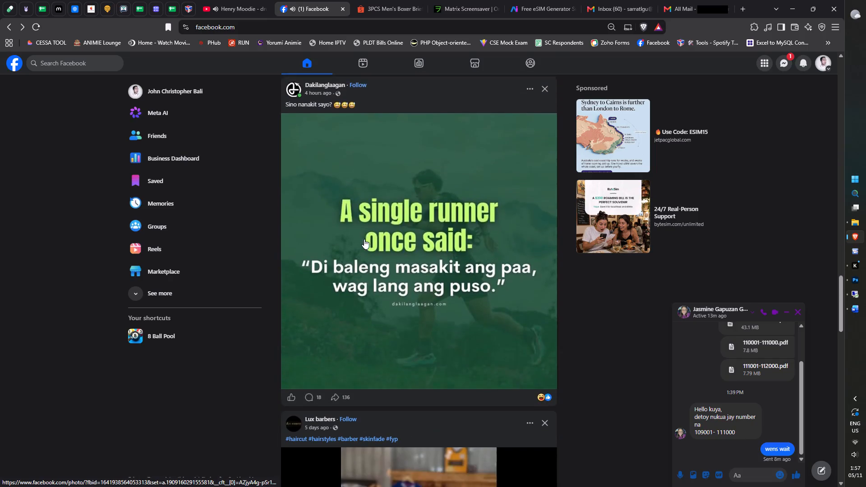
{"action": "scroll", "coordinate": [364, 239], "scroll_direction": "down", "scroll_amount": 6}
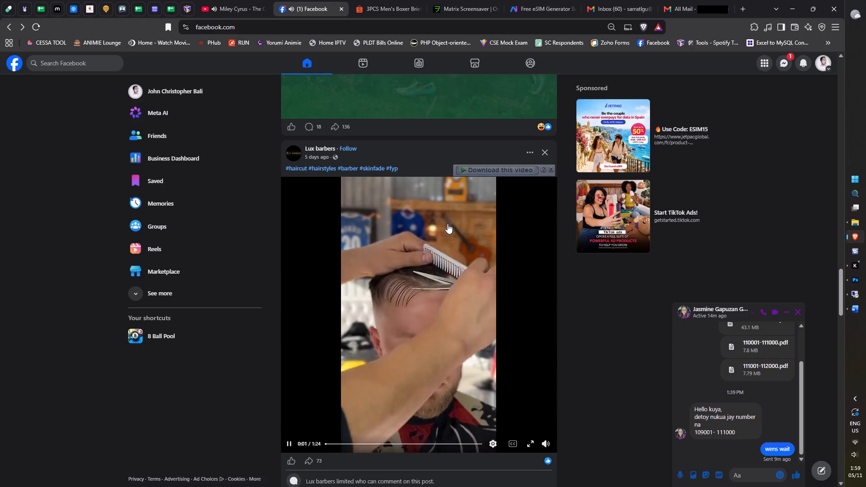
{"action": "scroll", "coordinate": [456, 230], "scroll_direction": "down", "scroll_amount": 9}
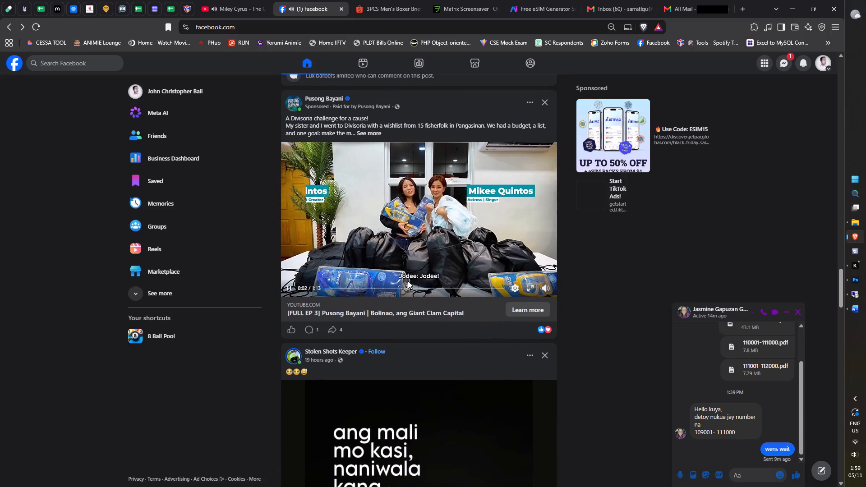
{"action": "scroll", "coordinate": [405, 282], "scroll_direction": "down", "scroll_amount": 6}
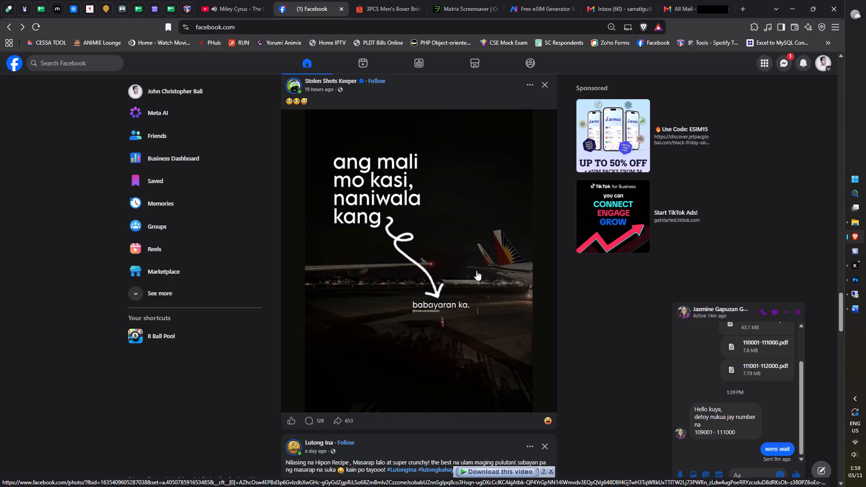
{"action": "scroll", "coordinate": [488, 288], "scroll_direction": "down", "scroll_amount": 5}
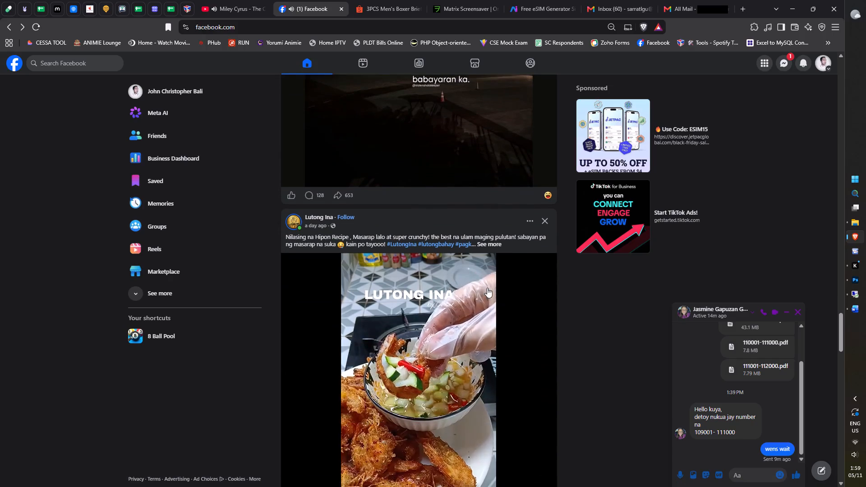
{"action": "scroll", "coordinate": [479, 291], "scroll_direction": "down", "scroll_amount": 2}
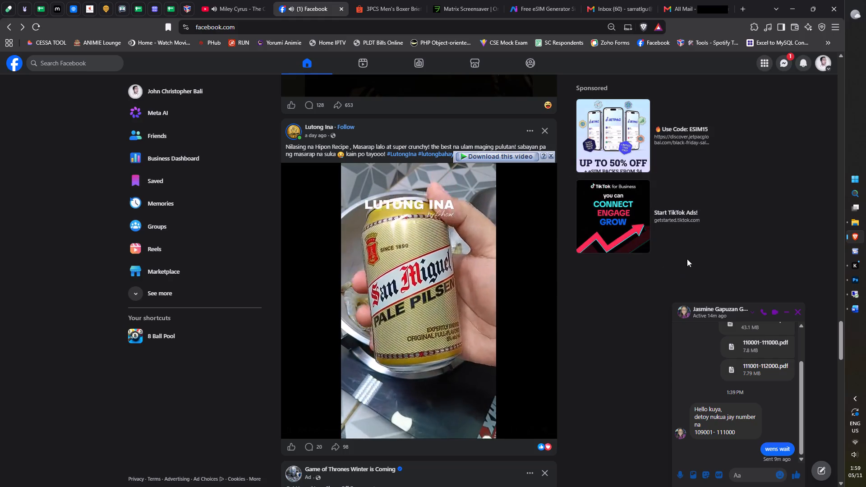
Search the Messenger chats for "ISABE" and open the earlier conversation about the mayor's PVC cards.
{"action": "left_click", "coordinate": [790, 63]}
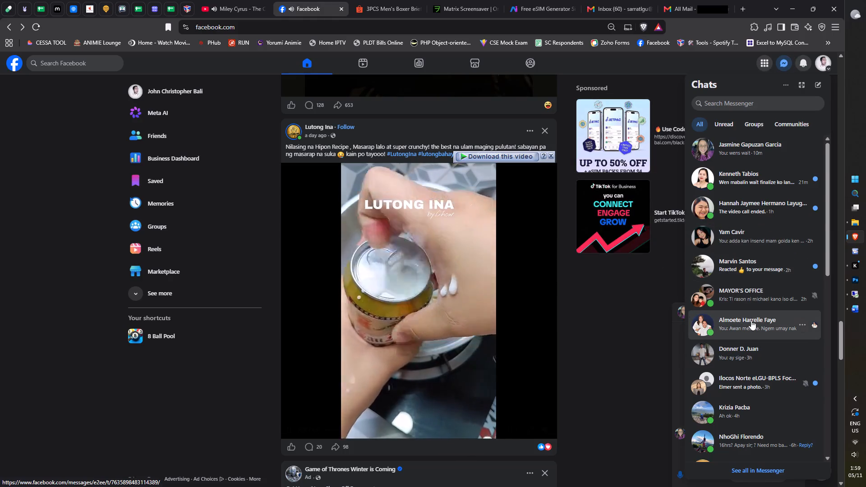
{"action": "scroll", "coordinate": [739, 346], "scroll_direction": "down", "scroll_amount": 3}
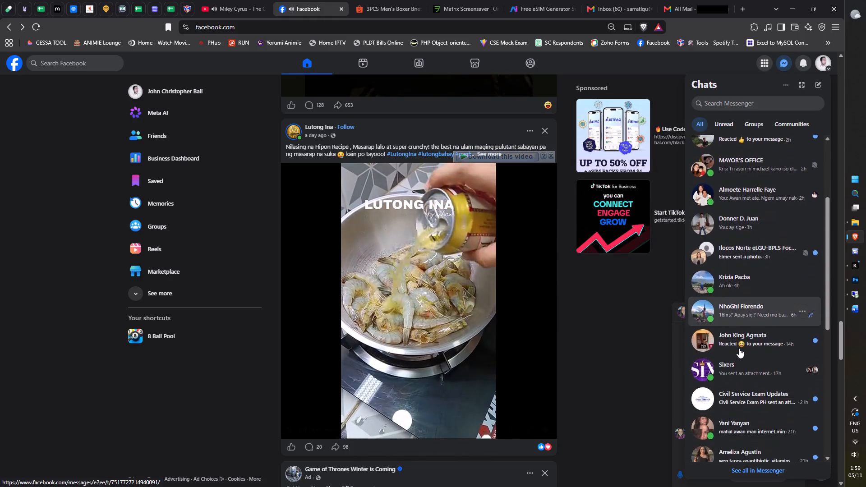
{"action": "scroll", "coordinate": [739, 348], "scroll_direction": "down", "scroll_amount": 2}
{"action": "scroll", "coordinate": [739, 348], "scroll_direction": "up", "scroll_amount": 1}
{"action": "scroll", "coordinate": [739, 349], "scroll_direction": "down", "scroll_amount": 2}
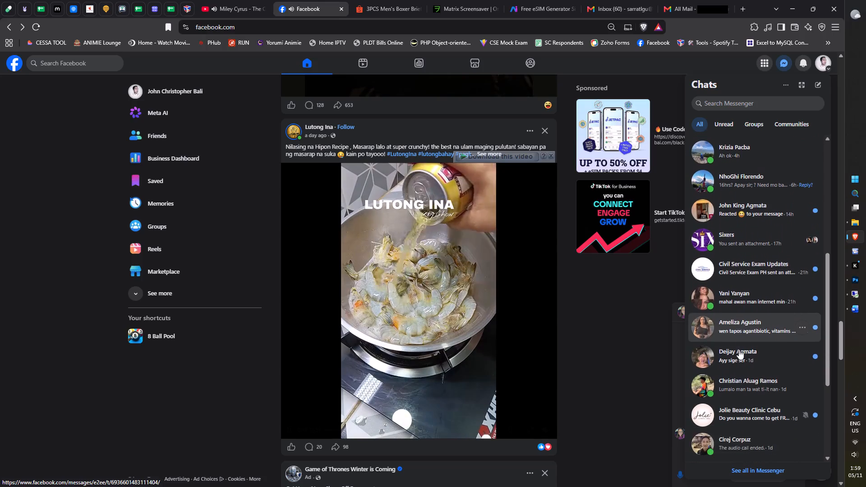
{"action": "scroll", "coordinate": [739, 349], "scroll_direction": "down", "scroll_amount": 4}
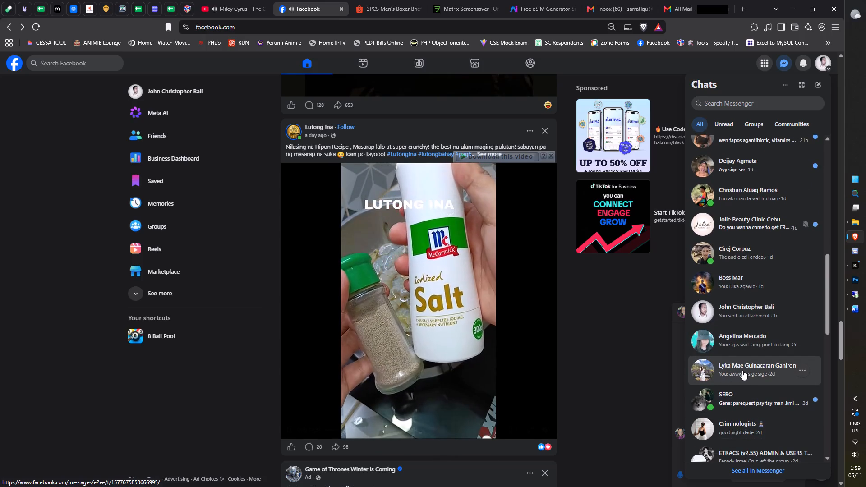
{"action": "left_click", "coordinate": [753, 108]}
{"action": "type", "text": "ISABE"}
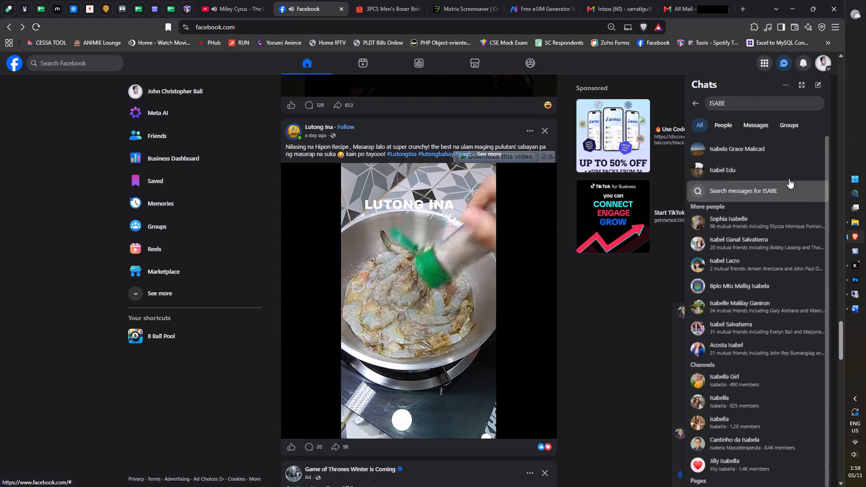
{"action": "left_click", "coordinate": [768, 156]}
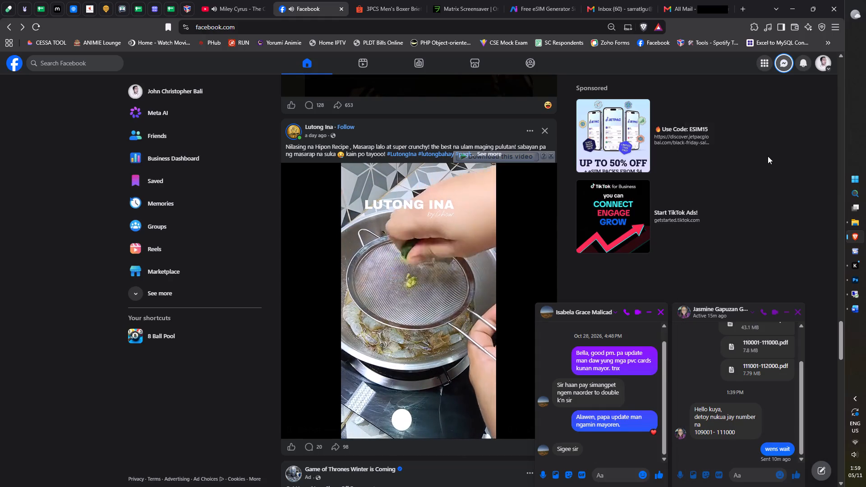
Draft the message "bela, good pm. pa follow up man tay pvc cards pls. one month na" in the PVC cards conversation.
{"action": "left_click", "coordinate": [603, 470]}
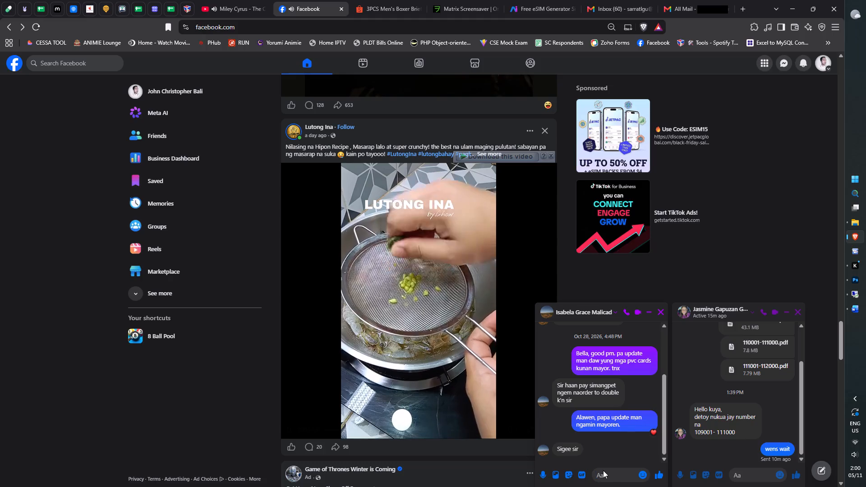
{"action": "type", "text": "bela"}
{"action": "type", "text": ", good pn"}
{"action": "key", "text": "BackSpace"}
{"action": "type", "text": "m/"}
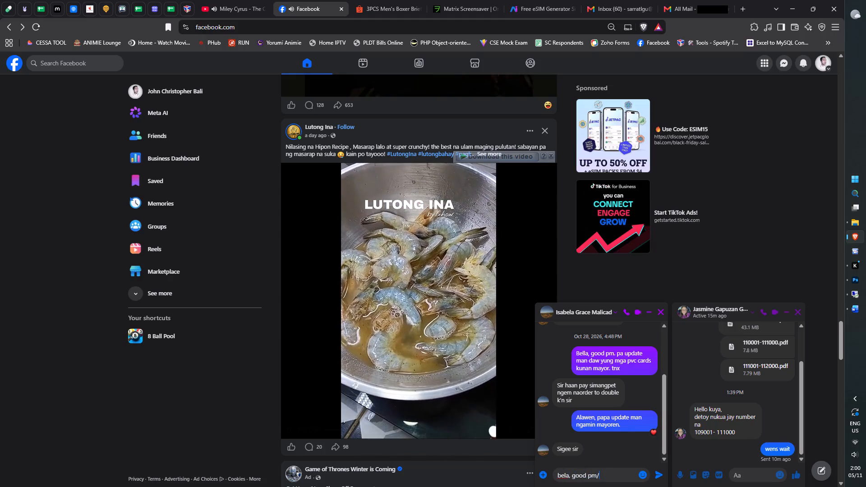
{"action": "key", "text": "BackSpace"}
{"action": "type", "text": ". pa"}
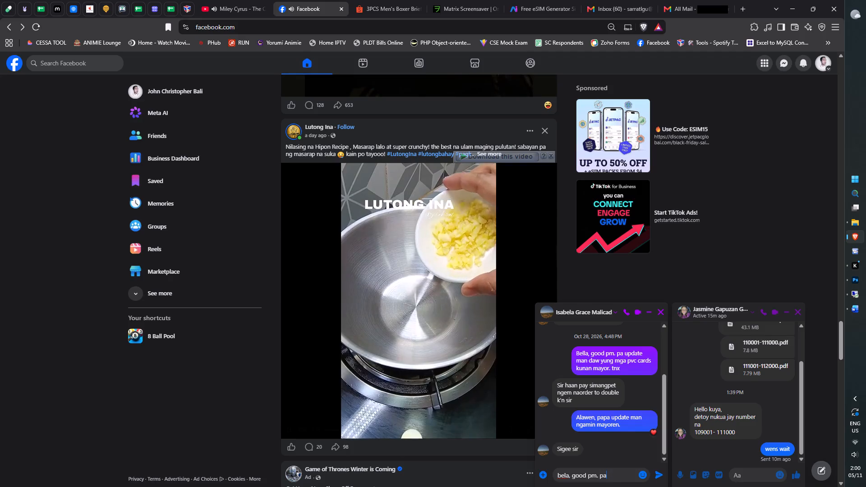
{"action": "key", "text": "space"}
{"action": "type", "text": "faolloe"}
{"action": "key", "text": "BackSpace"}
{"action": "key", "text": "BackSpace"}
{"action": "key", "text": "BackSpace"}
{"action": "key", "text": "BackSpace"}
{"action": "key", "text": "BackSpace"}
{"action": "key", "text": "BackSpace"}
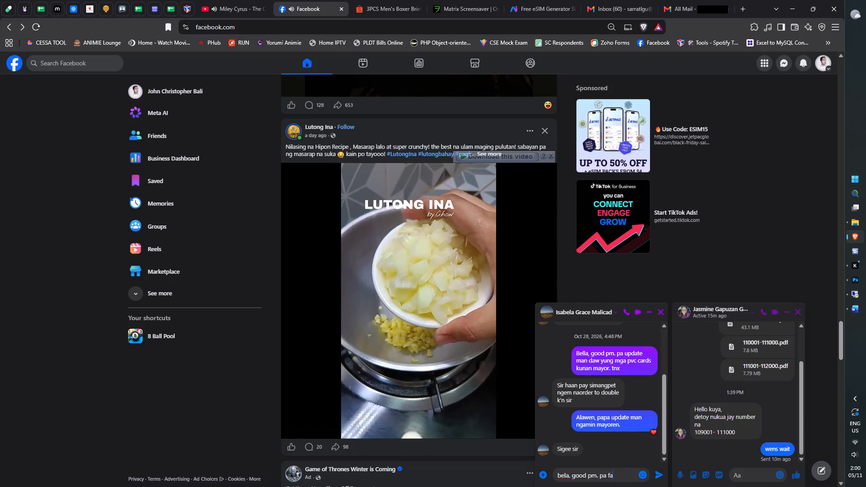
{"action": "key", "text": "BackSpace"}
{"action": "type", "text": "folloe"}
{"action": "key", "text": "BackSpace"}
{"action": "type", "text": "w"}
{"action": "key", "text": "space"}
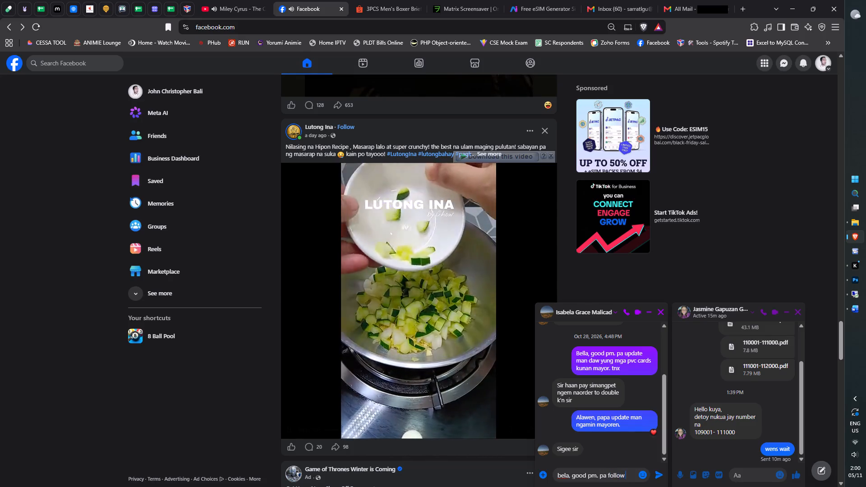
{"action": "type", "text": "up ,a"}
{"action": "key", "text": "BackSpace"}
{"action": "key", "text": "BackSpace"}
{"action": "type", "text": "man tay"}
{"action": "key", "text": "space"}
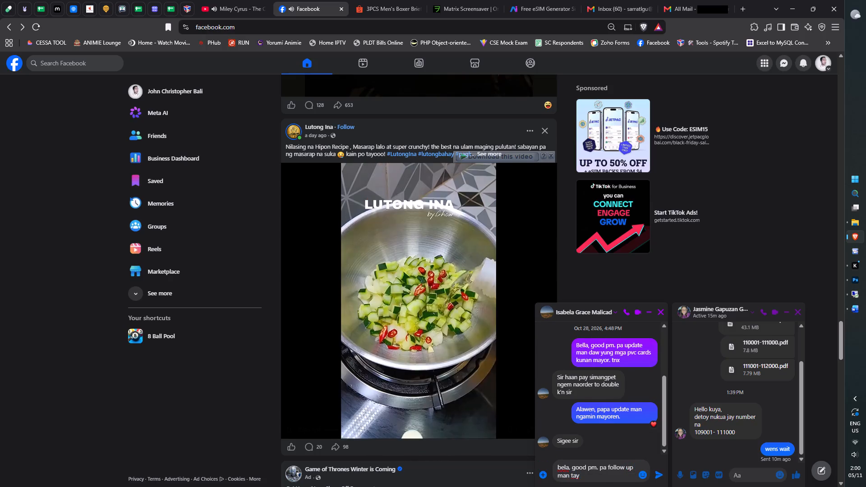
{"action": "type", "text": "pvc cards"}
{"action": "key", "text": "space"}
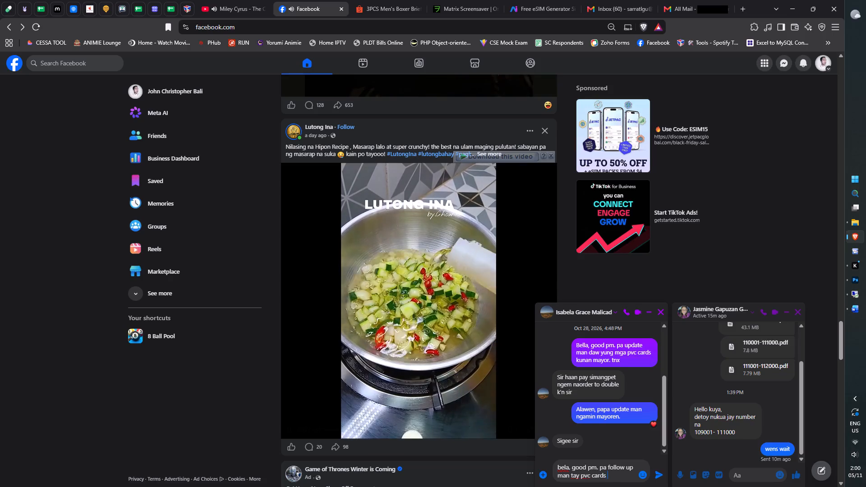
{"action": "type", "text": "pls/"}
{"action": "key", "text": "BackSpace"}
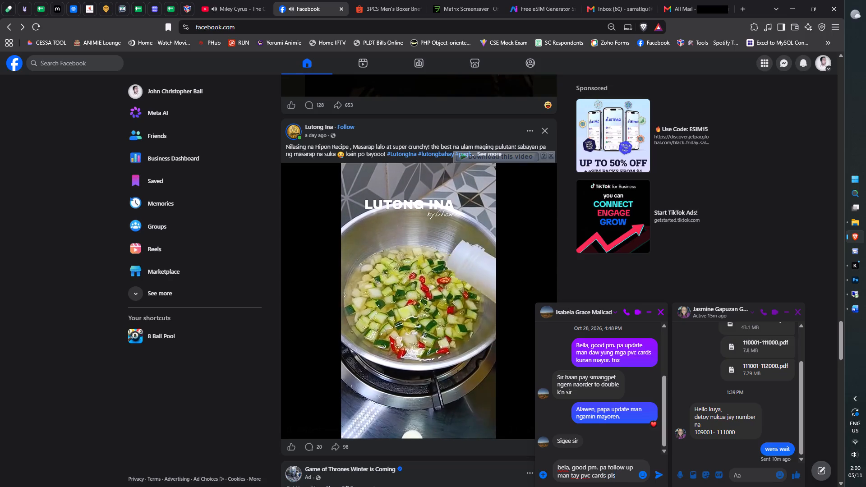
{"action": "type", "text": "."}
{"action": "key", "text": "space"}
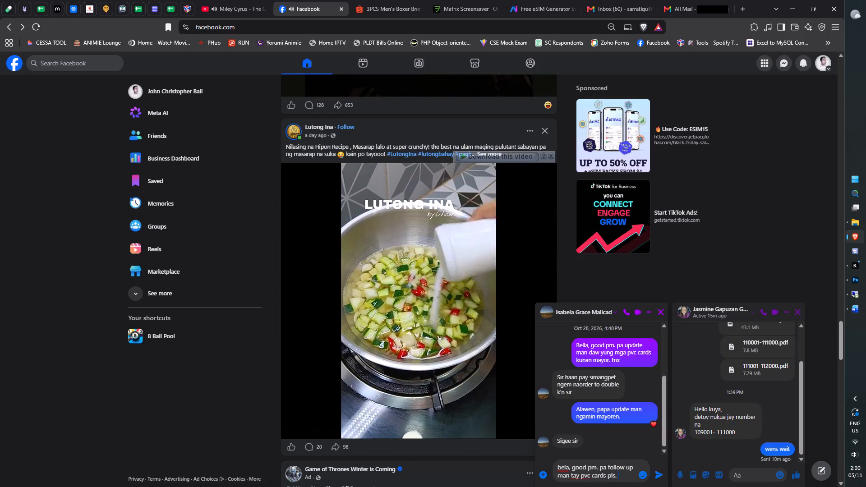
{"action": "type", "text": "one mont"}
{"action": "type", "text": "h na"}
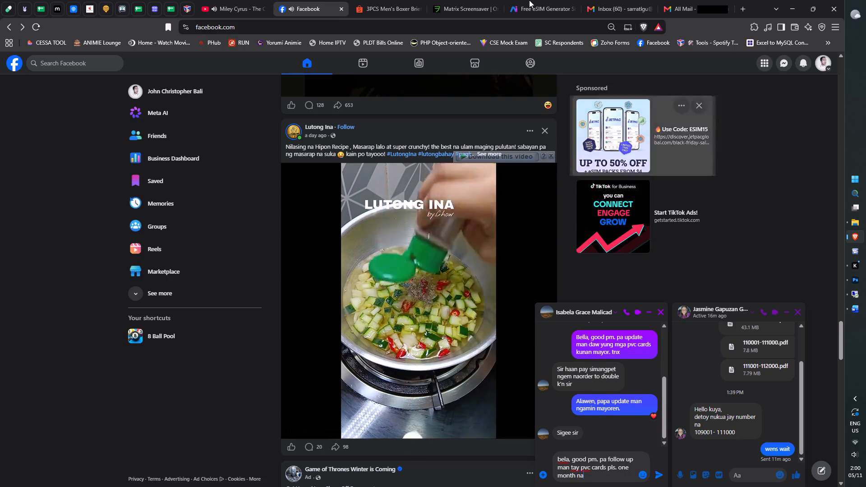
Look through the SARRAT Systems responses and the early-October entries in the SENIOR CITIZEN v2 response sheet.
{"action": "left_click", "coordinate": [172, 9]}
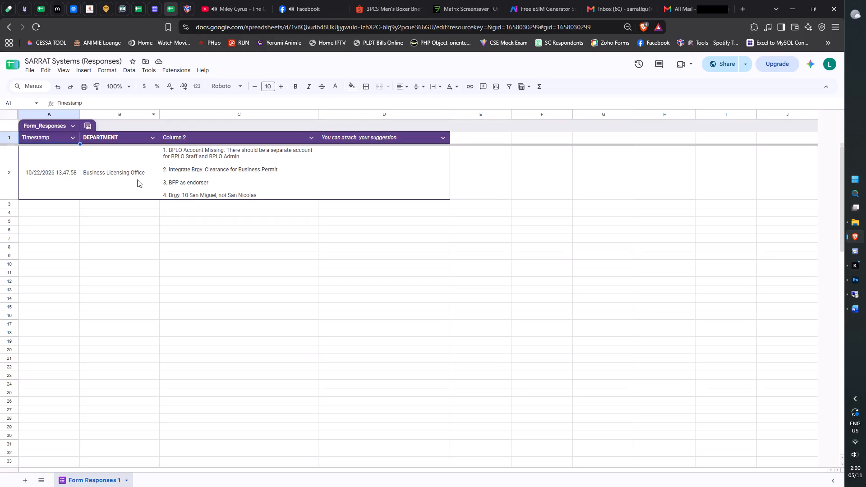
{"action": "left_click", "coordinate": [139, 12]}
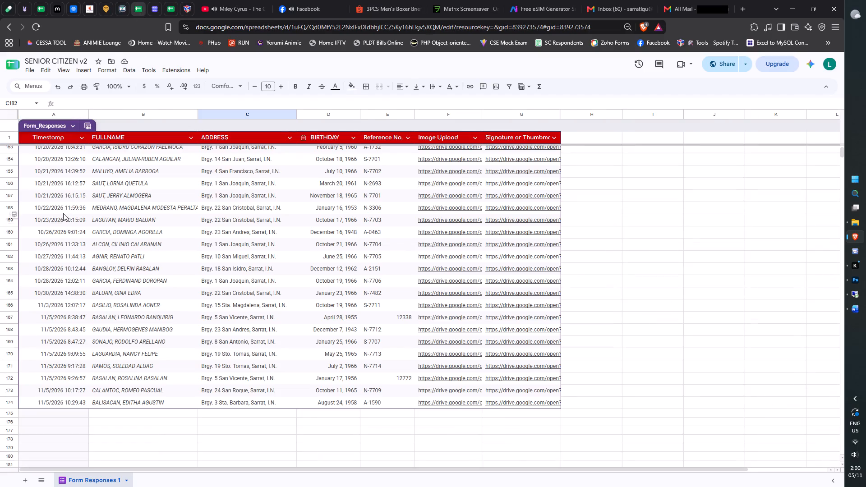
{"action": "scroll", "coordinate": [60, 234], "scroll_direction": "up", "scroll_amount": 9}
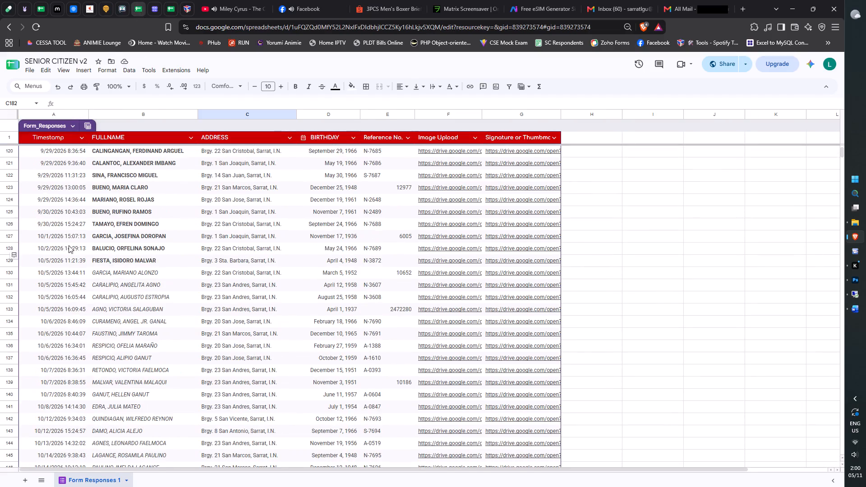
{"action": "scroll", "coordinate": [69, 245], "scroll_direction": "up", "scroll_amount": 6}
{"action": "scroll", "coordinate": [69, 245], "scroll_direction": "down", "scroll_amount": 8}
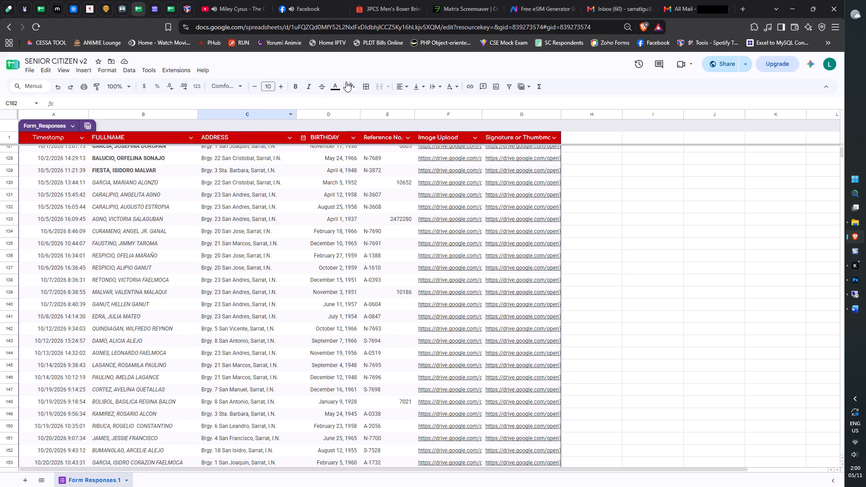
Return to the Facebook chat and add "today" to the end of the drafted PVC cards follow-up message.
{"action": "left_click", "coordinate": [313, 12]}
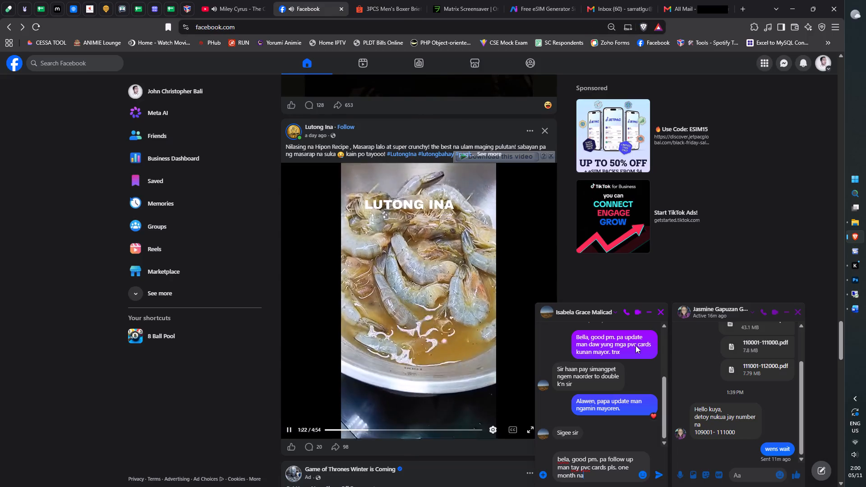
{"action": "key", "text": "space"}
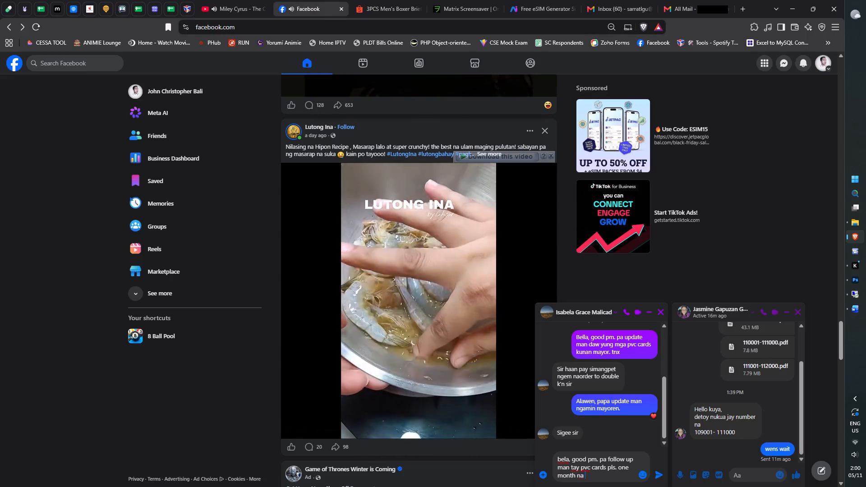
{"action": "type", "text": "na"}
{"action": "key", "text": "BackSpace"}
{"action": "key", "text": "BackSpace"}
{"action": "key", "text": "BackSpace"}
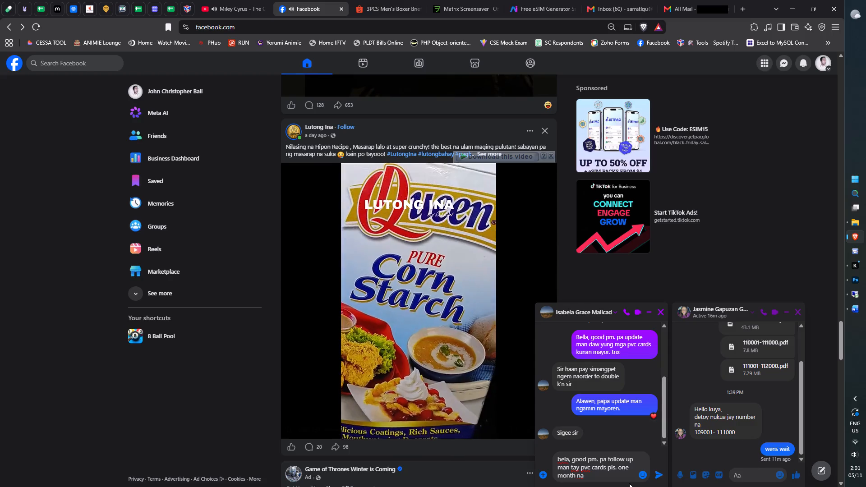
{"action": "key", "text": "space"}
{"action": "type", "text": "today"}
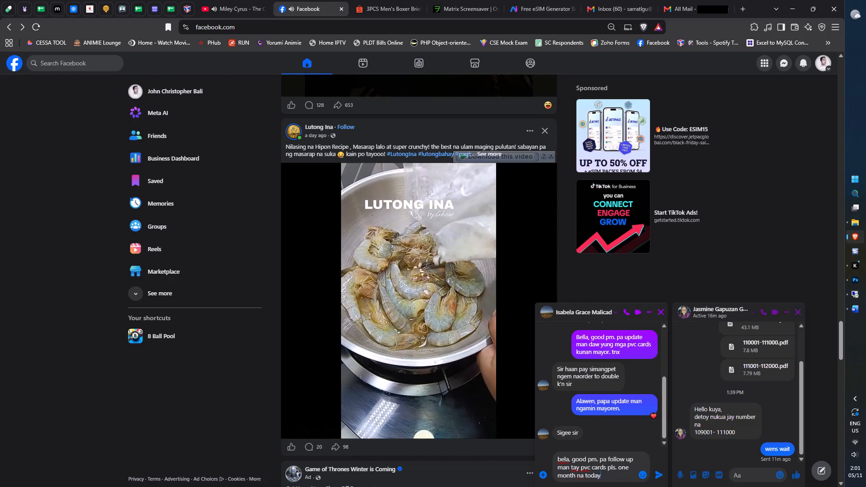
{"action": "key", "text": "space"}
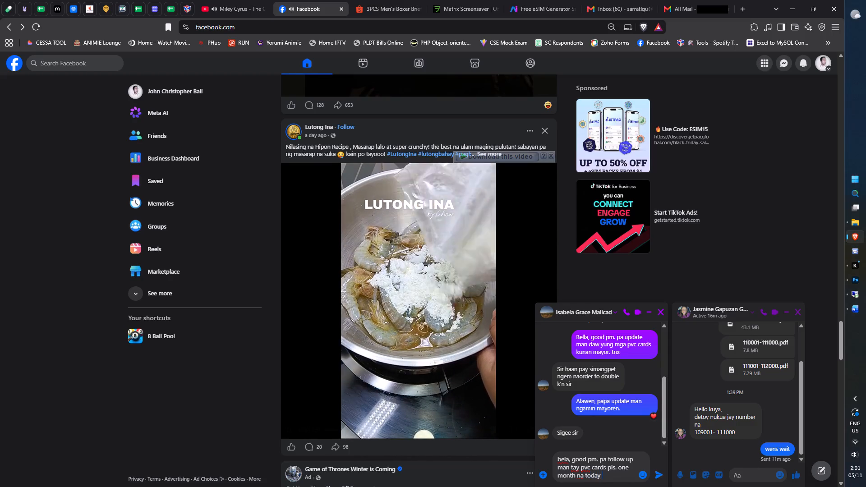
Add the downcast face with sweat emoji to the PVC cards message, send it, and close that chat.
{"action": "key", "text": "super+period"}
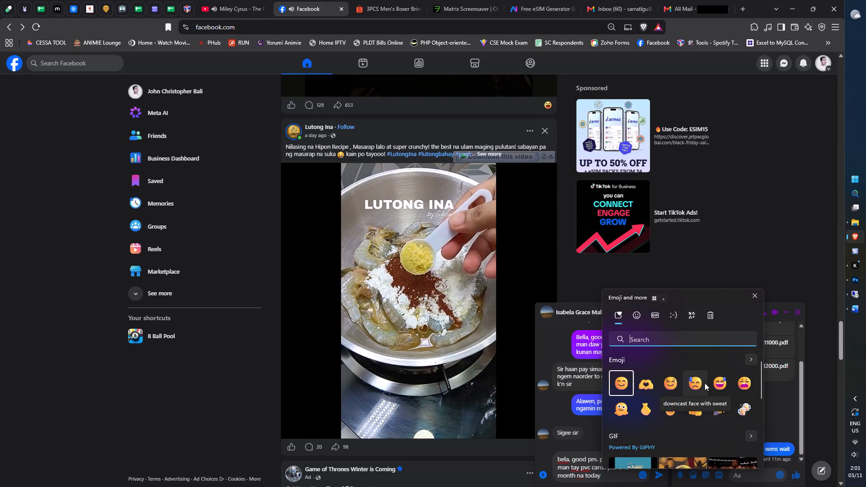
{"action": "scroll", "coordinate": [705, 383], "scroll_direction": "down", "scroll_amount": 2}
{"action": "scroll", "coordinate": [702, 383], "scroll_direction": "up", "scroll_amount": 1}
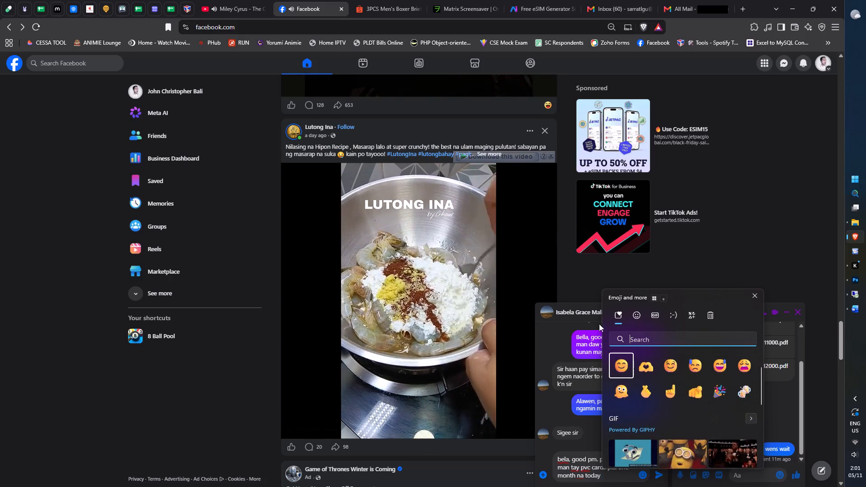
{"action": "left_click", "coordinate": [636, 316]}
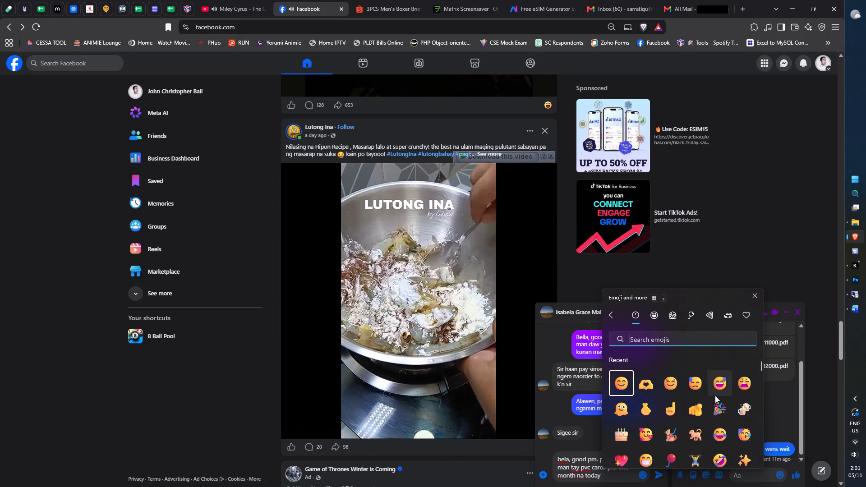
{"action": "scroll", "coordinate": [703, 393], "scroll_direction": "down", "scroll_amount": 2}
{"action": "scroll", "coordinate": [701, 391], "scroll_direction": "up", "scroll_amount": 1}
{"action": "left_click", "coordinate": [698, 369]}
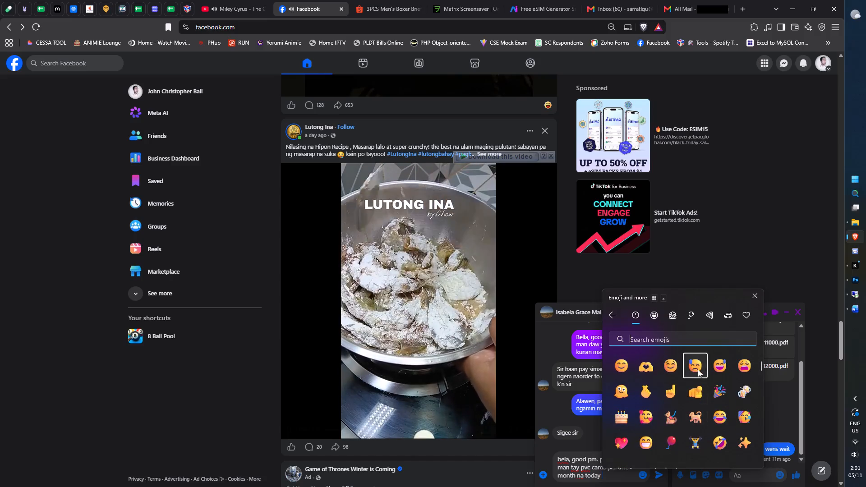
{"action": "left_click", "coordinate": [660, 471]}
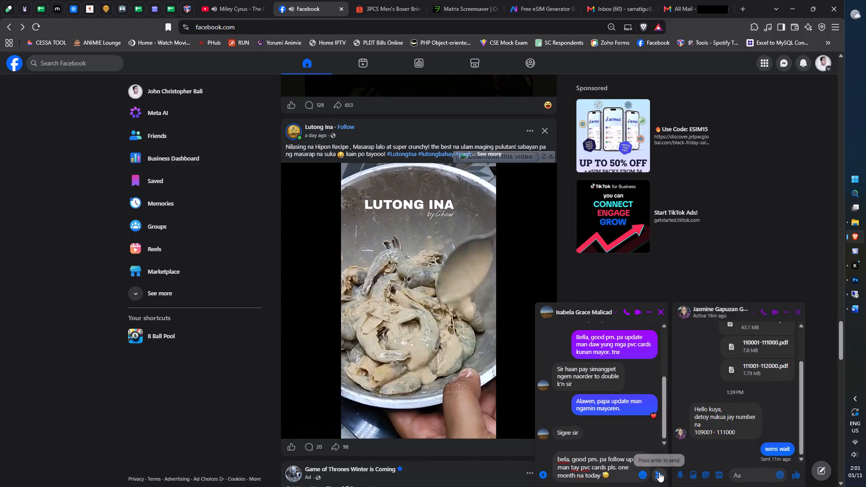
{"action": "left_click", "coordinate": [659, 472]}
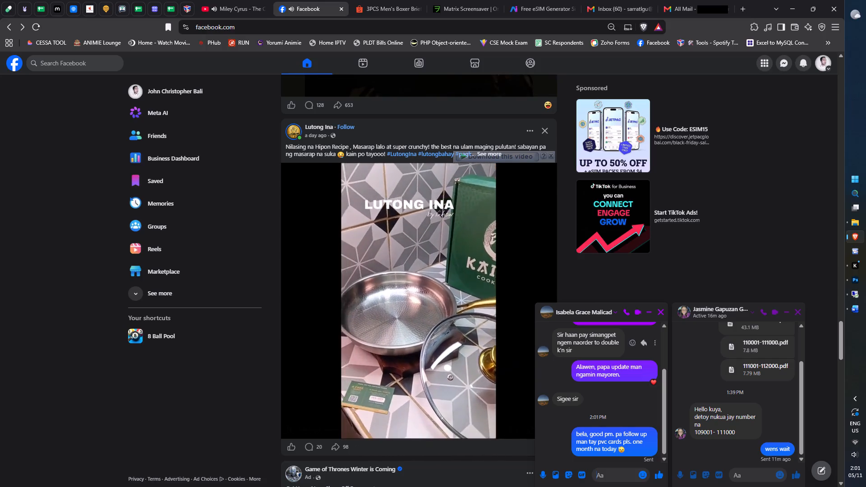
{"action": "left_click", "coordinate": [659, 315]}
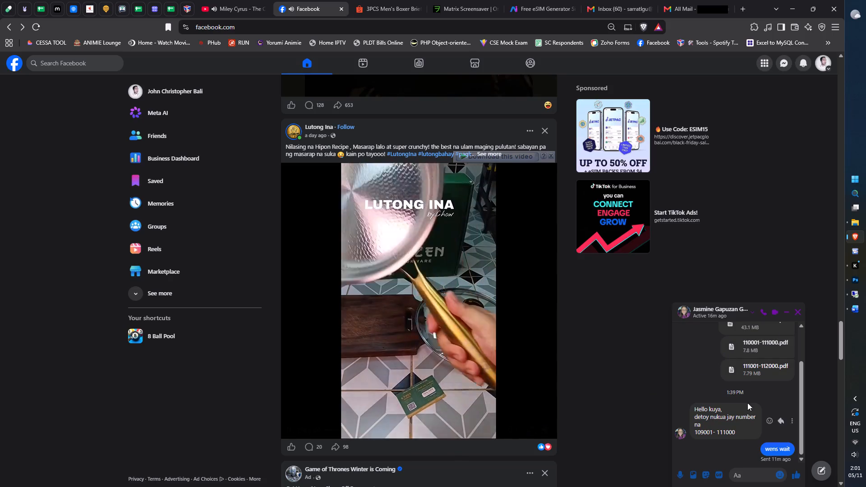
Switch to the JASMINE folder window and narrow it to about half the screen width.
{"action": "key", "text": "alt+Tab"}
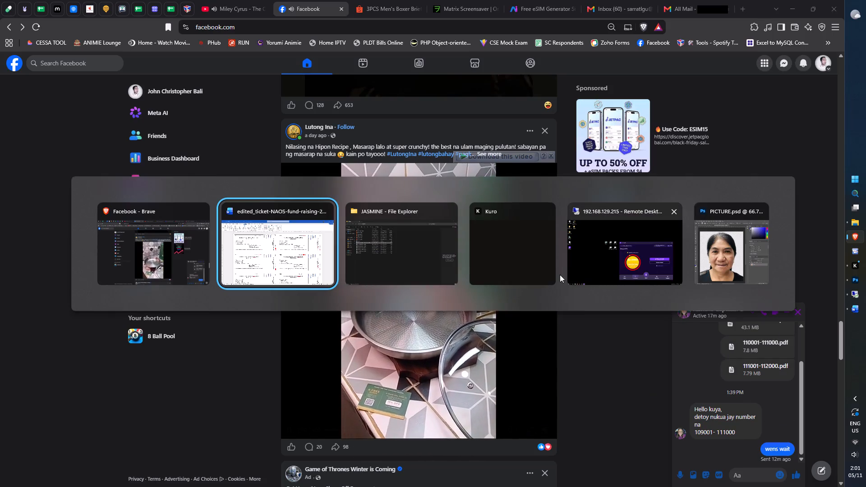
{"action": "key", "text": "alt+Tab"}
{"action": "key", "text": "alt+Tab"}
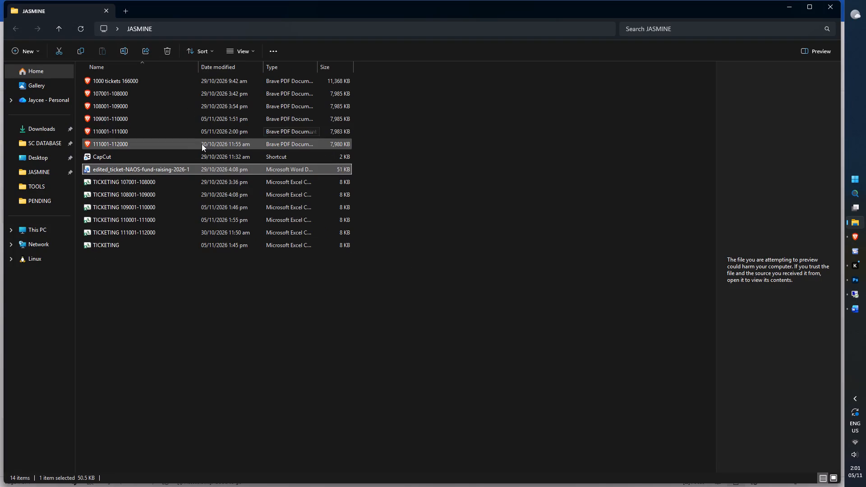
{"action": "left_click", "coordinate": [806, 7]}
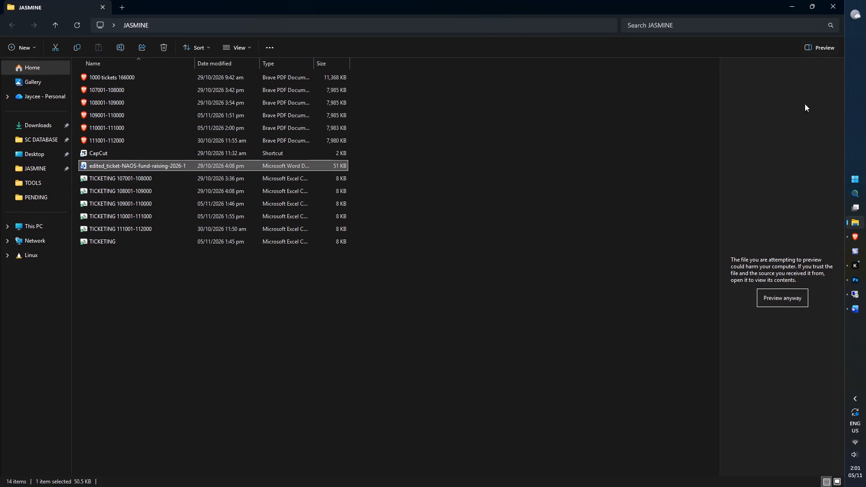
{"action": "left_click", "coordinate": [817, 6]}
{"action": "left_click", "coordinate": [840, 30]}
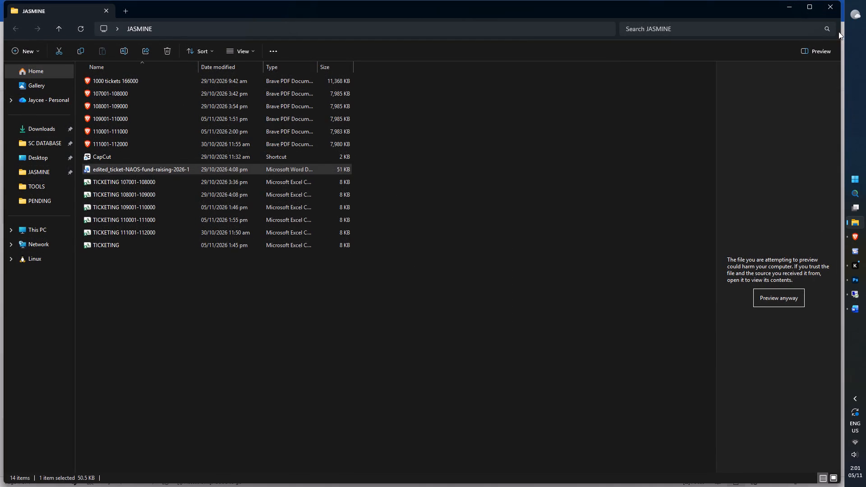
{"action": "left_click_drag", "start_coordinate": [842, 28], "coordinate": [451, 98]}
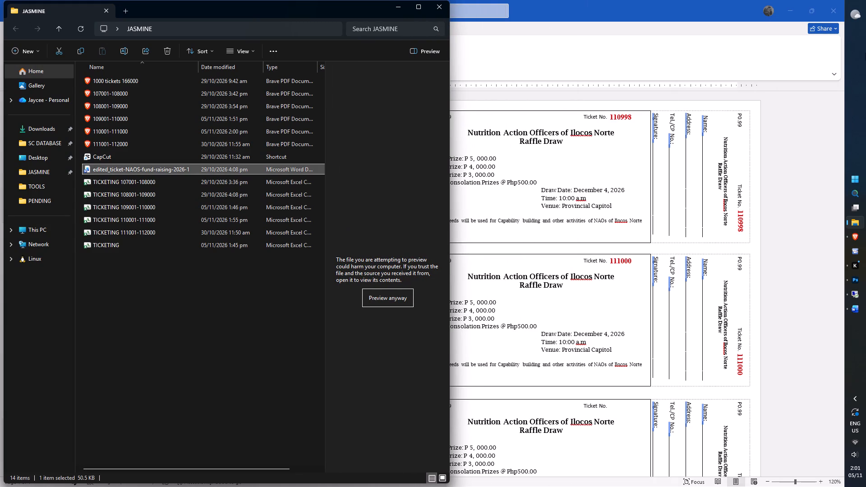
Save the edited_ticket-NAOS-fund-raising document in Word and close it.
{"action": "left_click", "coordinate": [772, 57]}
{"action": "key", "text": "ctrl+s"}
{"action": "left_click", "coordinate": [841, 13]}
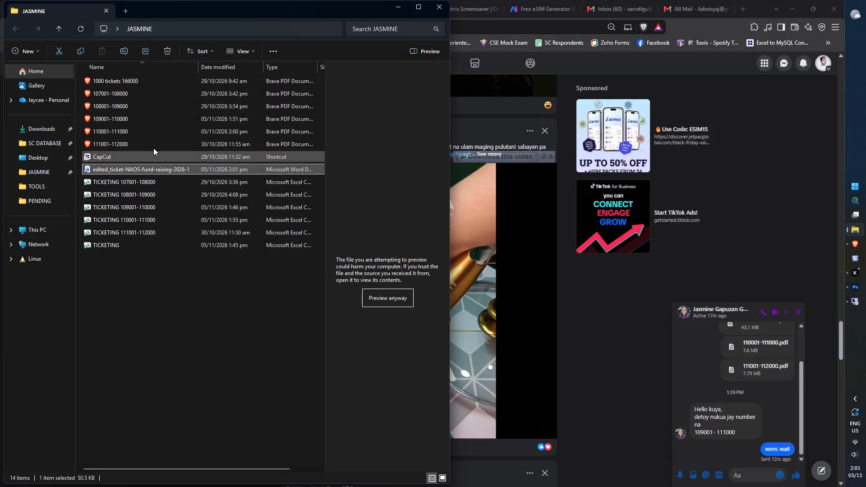
{"action": "left_click", "coordinate": [131, 122]}
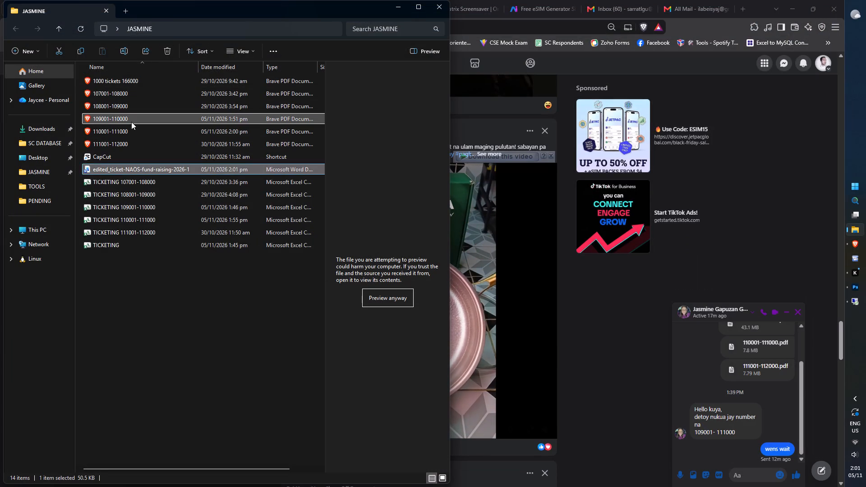
{"action": "left_click", "coordinate": [131, 130], "text": "ctrl"}
{"action": "left_click_drag", "start_coordinate": [146, 116], "coordinate": [640, 369]}
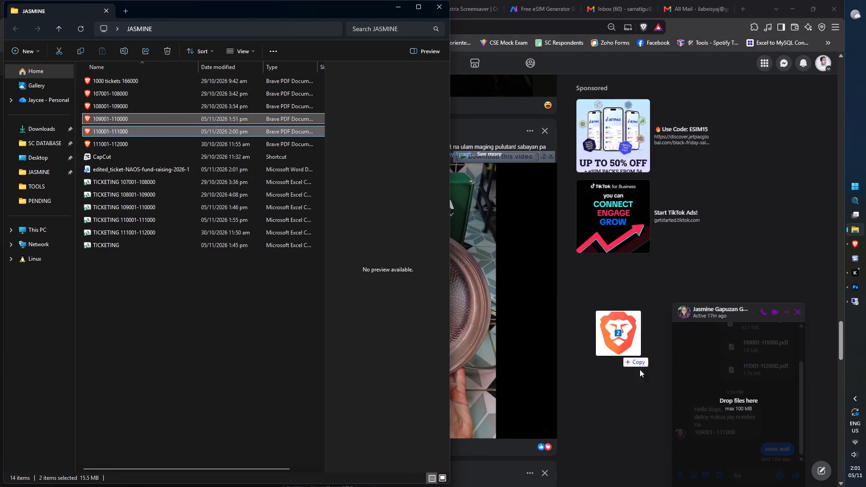
{"action": "left_click_drag", "start_coordinate": [640, 369], "coordinate": [749, 469]}
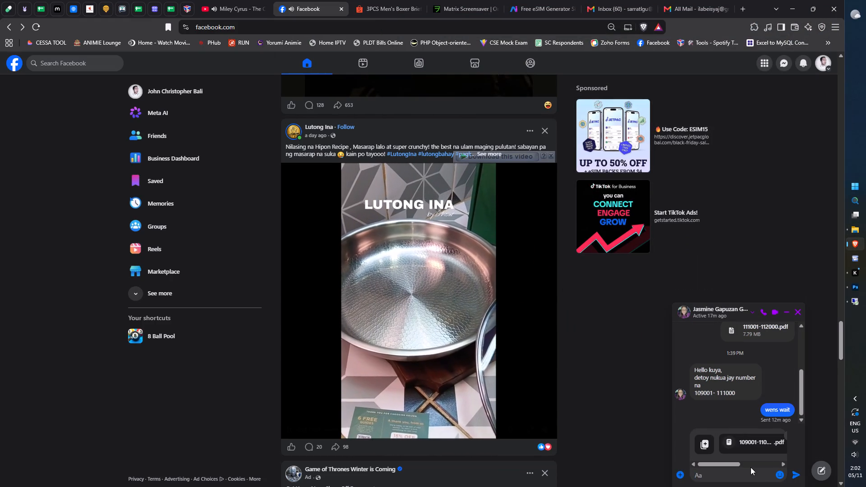
{"action": "key", "text": "Return"}
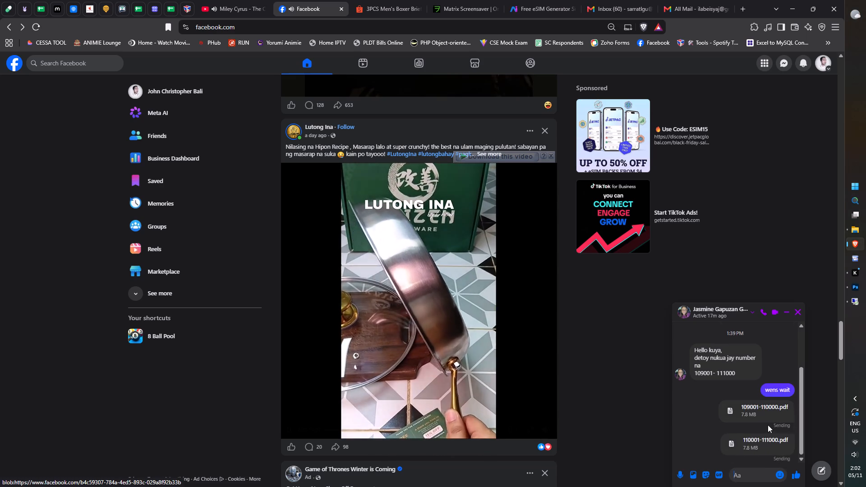
{"action": "scroll", "coordinate": [768, 425], "scroll_direction": "up", "scroll_amount": 2}
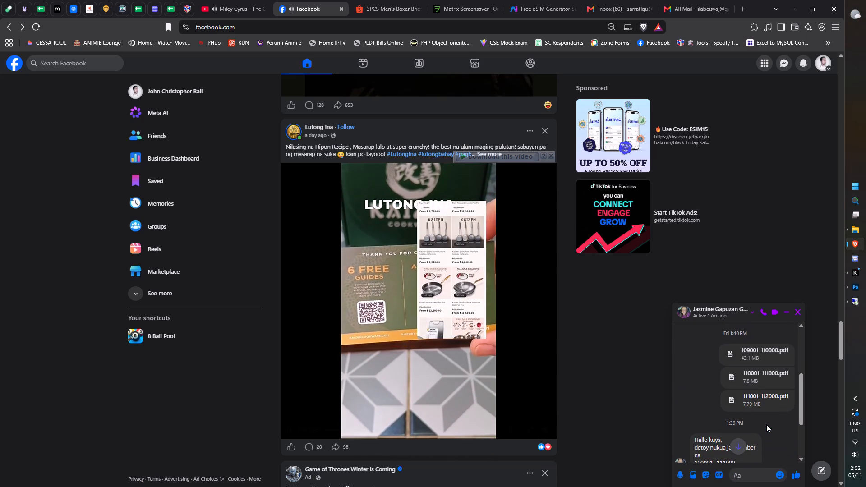
{"action": "scroll", "coordinate": [746, 413], "scroll_direction": "down", "scroll_amount": 3}
{"action": "scroll", "coordinate": [592, 379], "scroll_direction": "down", "scroll_amount": 2}
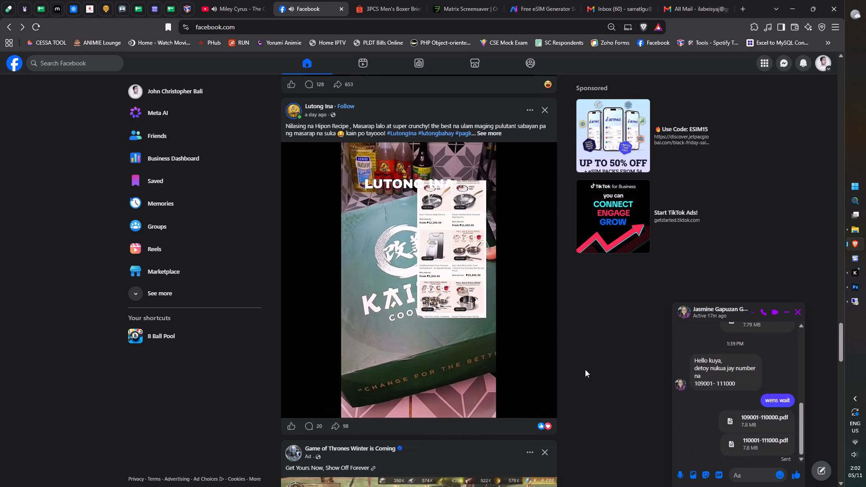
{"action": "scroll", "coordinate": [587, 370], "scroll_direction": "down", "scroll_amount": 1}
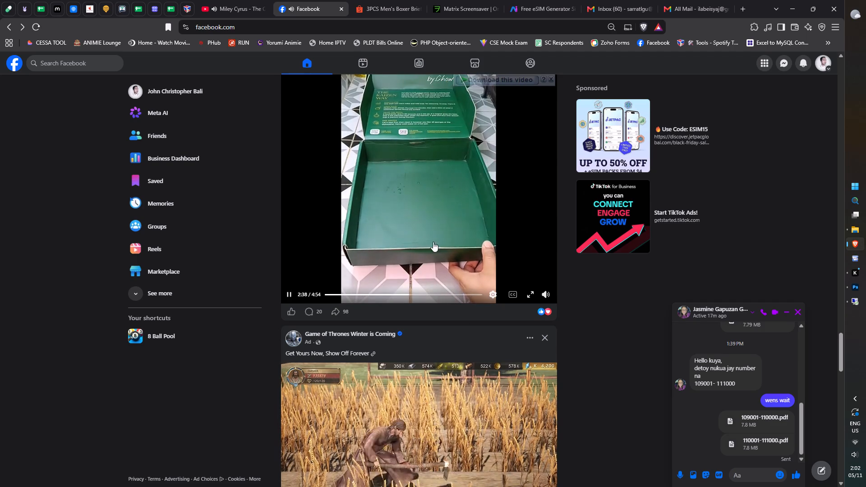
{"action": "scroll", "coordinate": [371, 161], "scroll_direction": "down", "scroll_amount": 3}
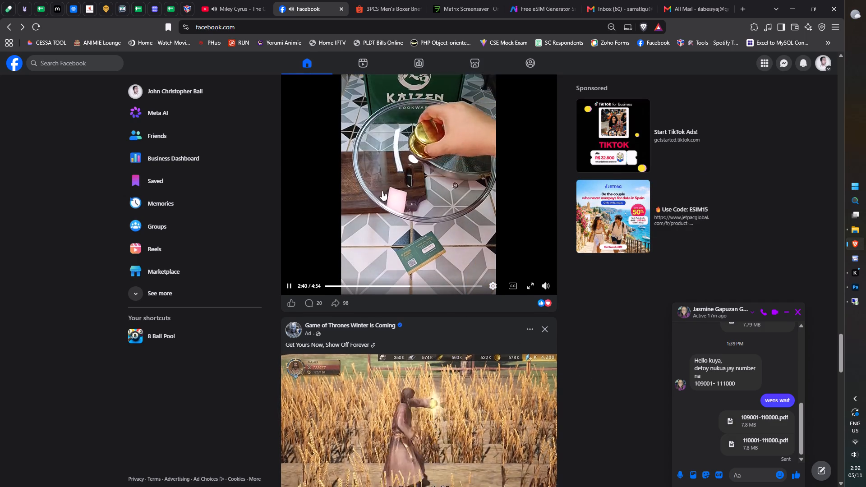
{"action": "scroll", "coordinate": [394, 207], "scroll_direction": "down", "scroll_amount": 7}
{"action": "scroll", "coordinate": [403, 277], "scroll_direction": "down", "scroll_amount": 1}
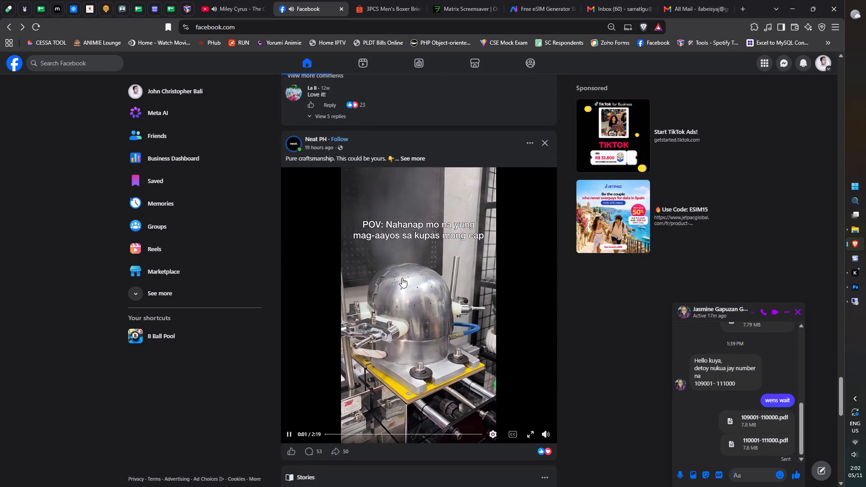